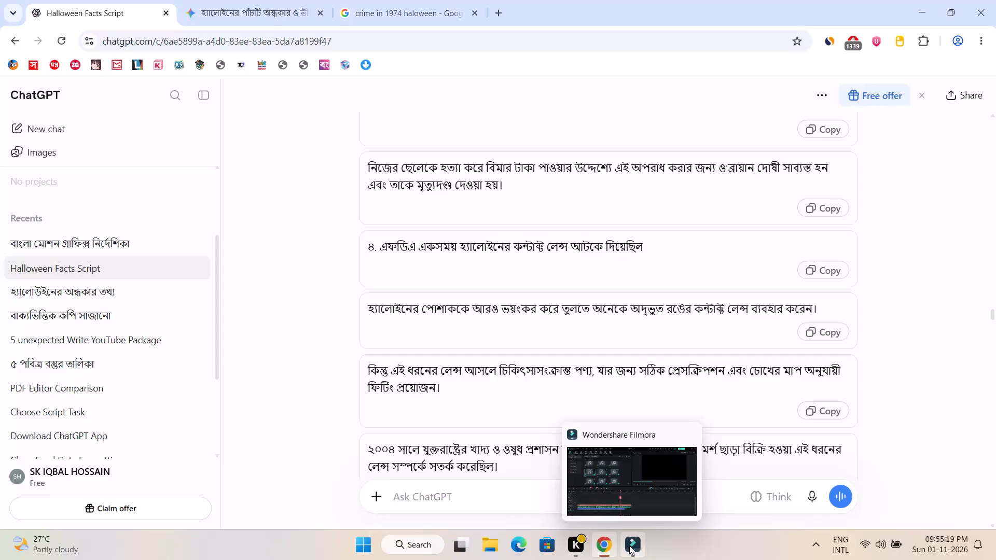
Switch to Filmora, trim the start of bengali-track clip L15B to 00:02:08:02, and move it back flush with the start of L14.
click(629, 545)
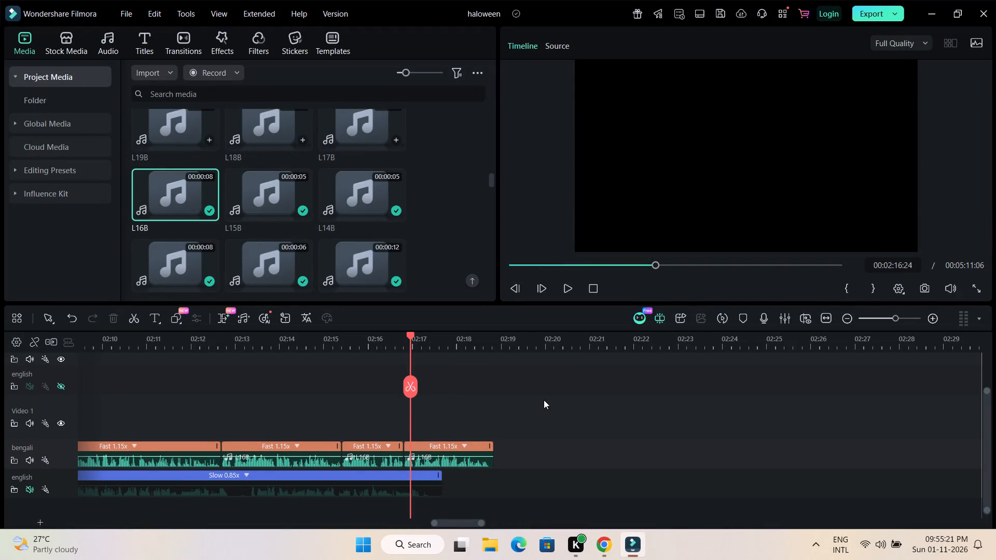
scroll(544, 400, down, 1)
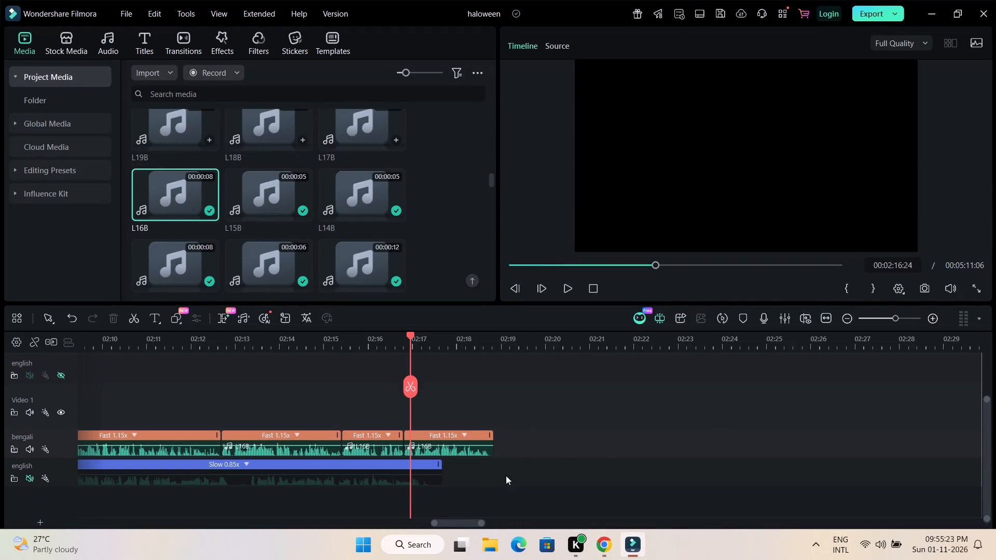
drag(466, 523, 458, 523)
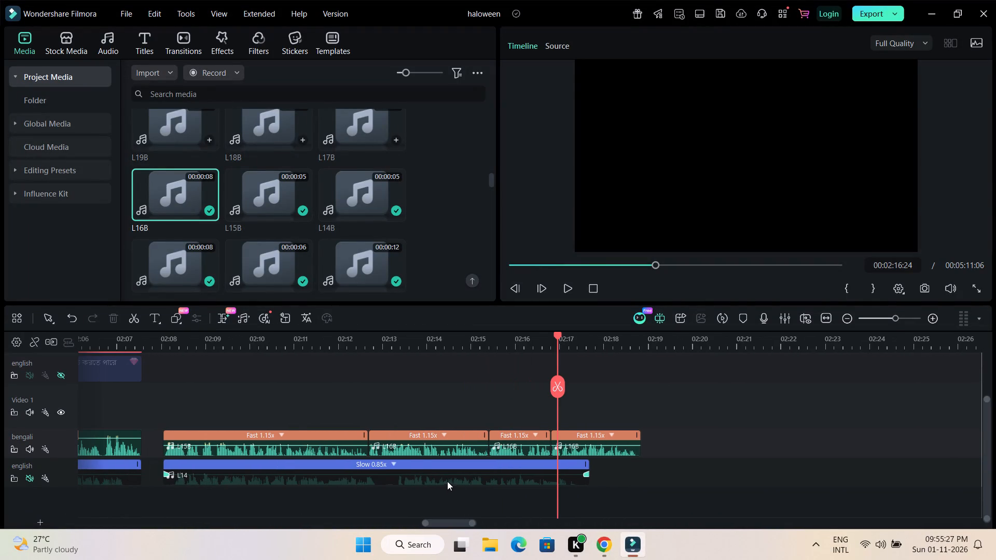
click(220, 343)
drag(217, 342, 310, 366)
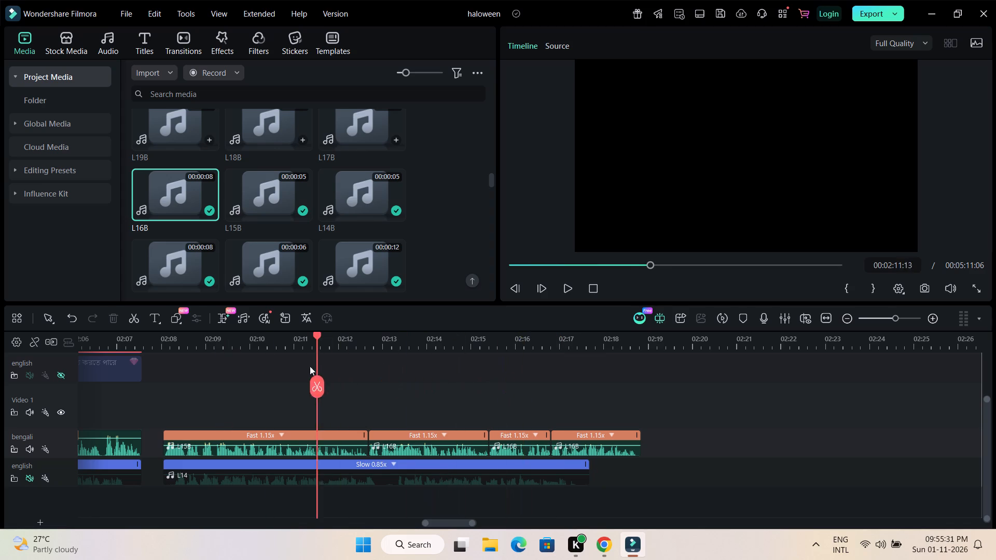
drag(310, 366, 202, 362)
drag(209, 346, 543, 346)
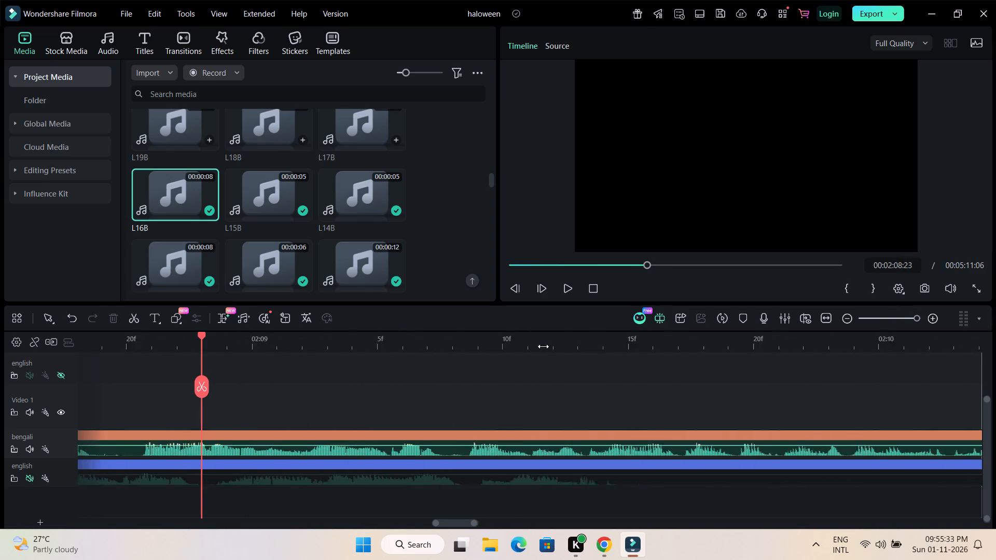
drag(543, 346, 603, 346)
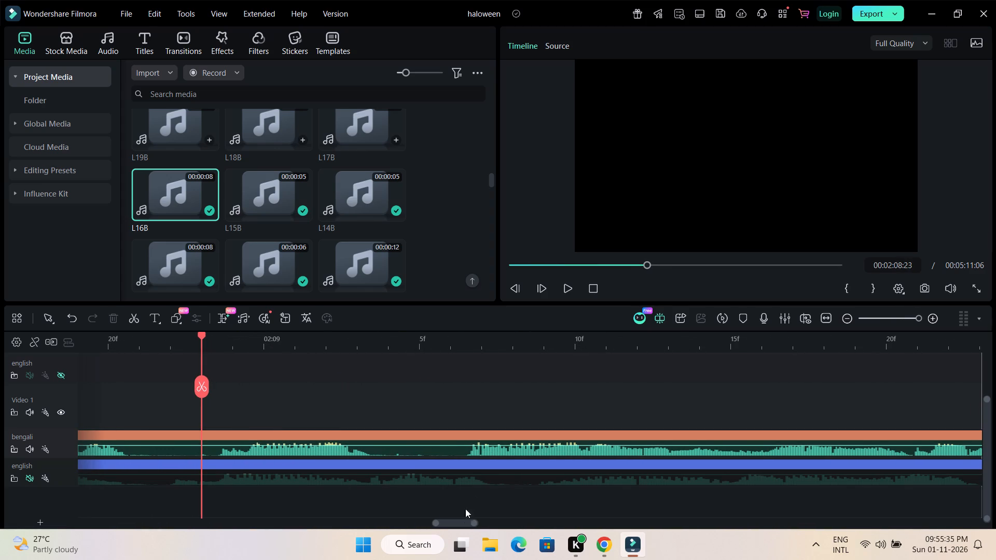
click(453, 522)
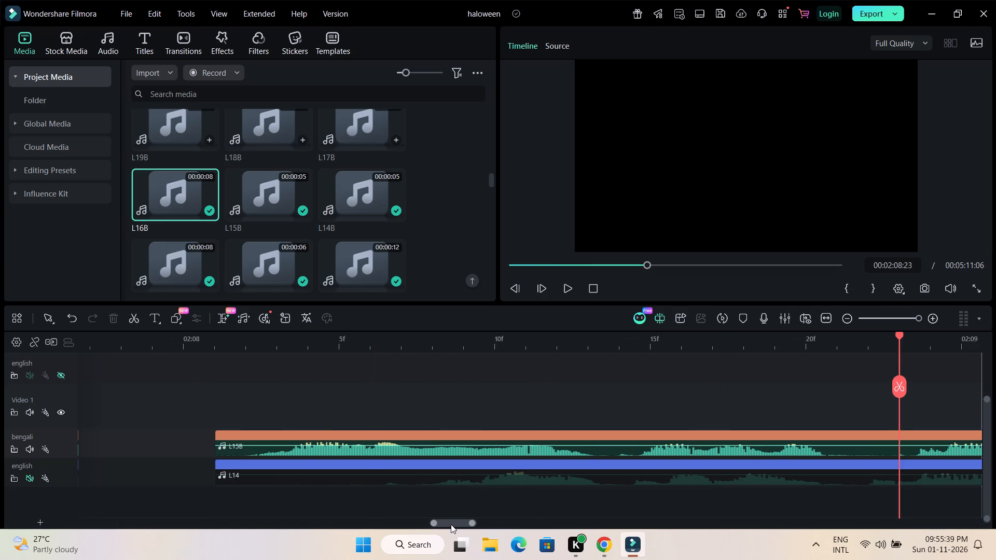
click(309, 405)
drag(217, 452, 235, 450)
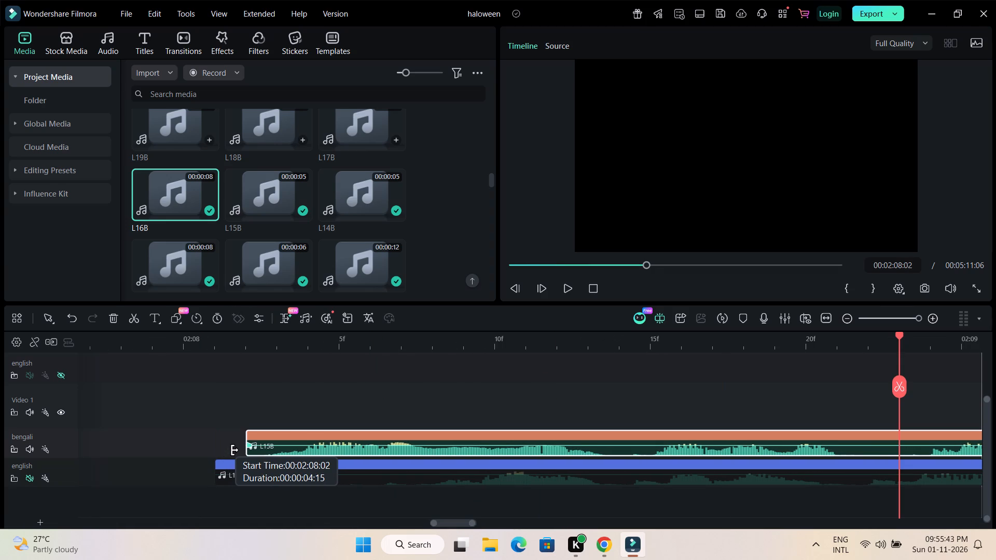
drag(235, 450, 238, 450)
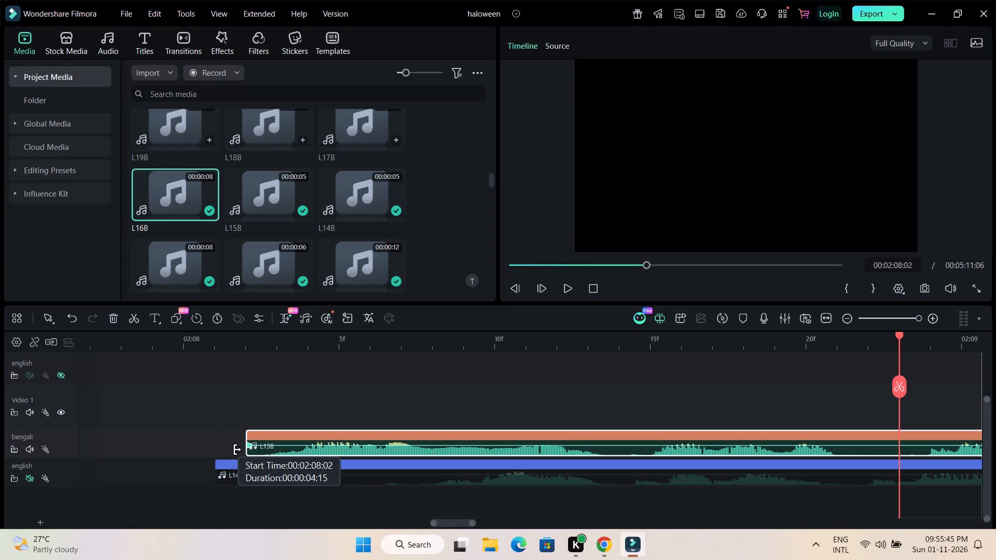
drag(238, 450, 240, 449)
drag(287, 451, 272, 451)
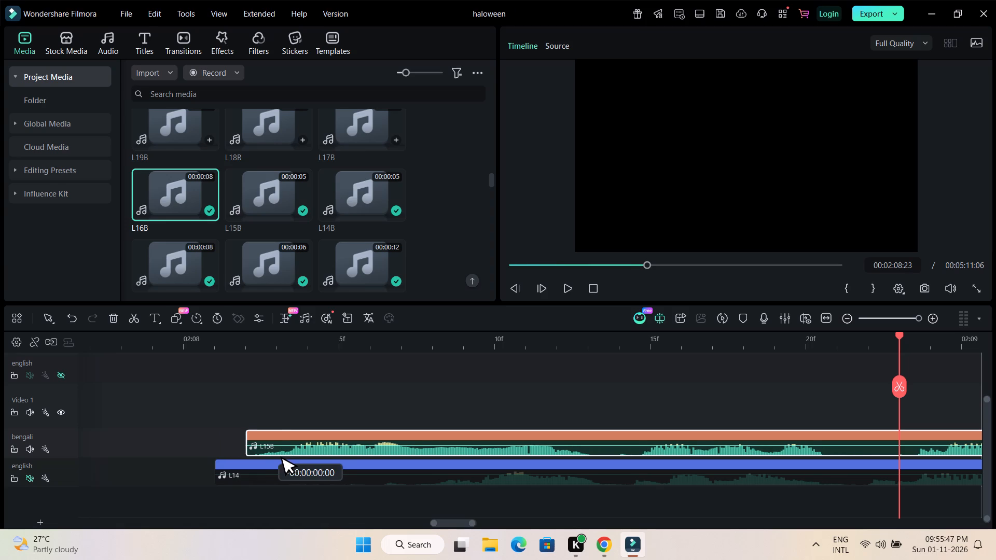
drag(272, 451, 266, 451)
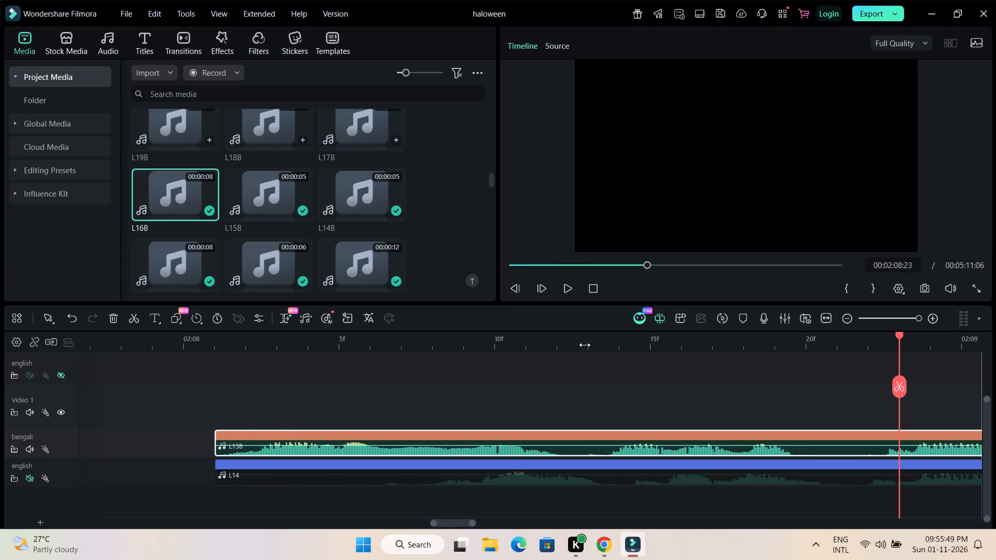
Split L15B in the quiet gap at 00:02:08:13 and trim one frame off the end of the first piece.
click(588, 345)
click(589, 389)
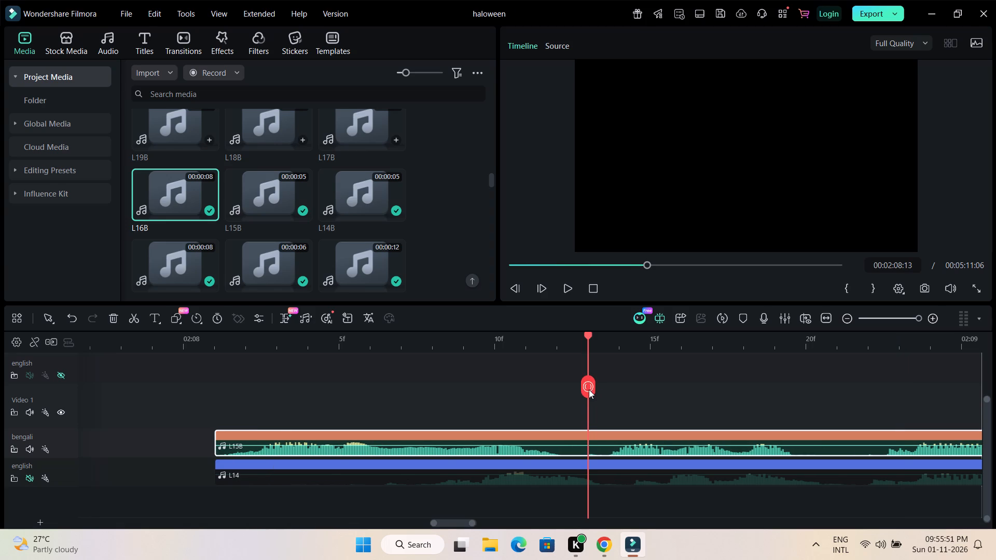
click(553, 398)
click(568, 448)
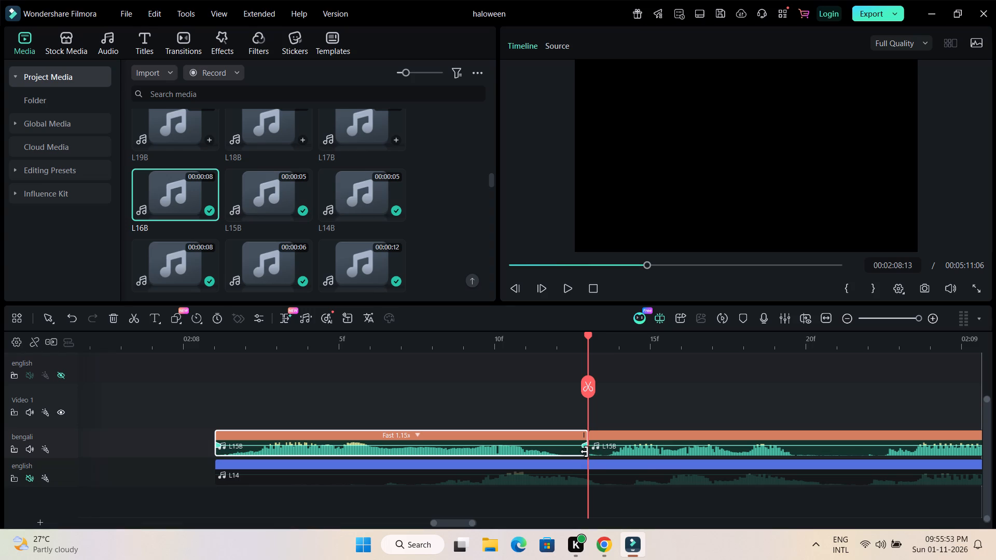
drag(585, 452, 570, 452)
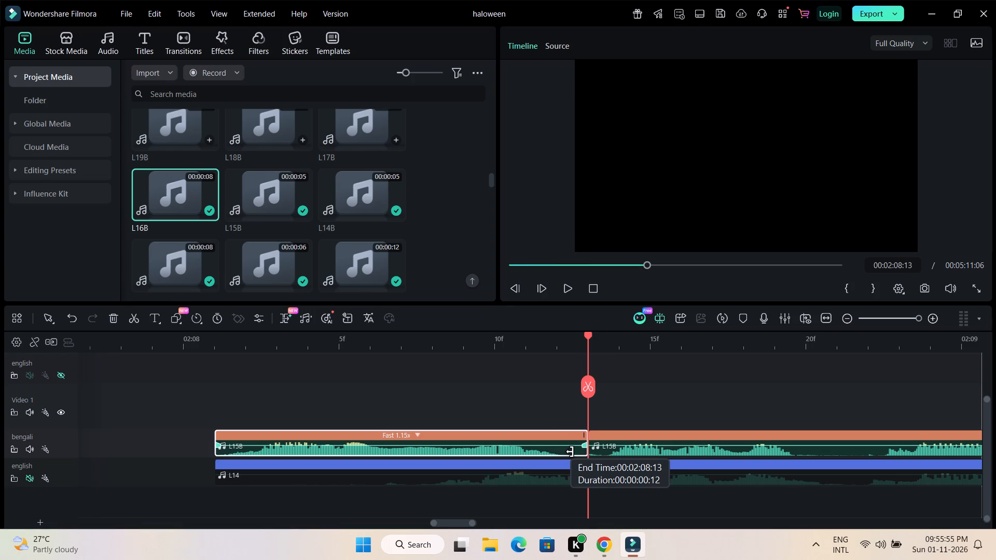
drag(570, 452, 568, 452)
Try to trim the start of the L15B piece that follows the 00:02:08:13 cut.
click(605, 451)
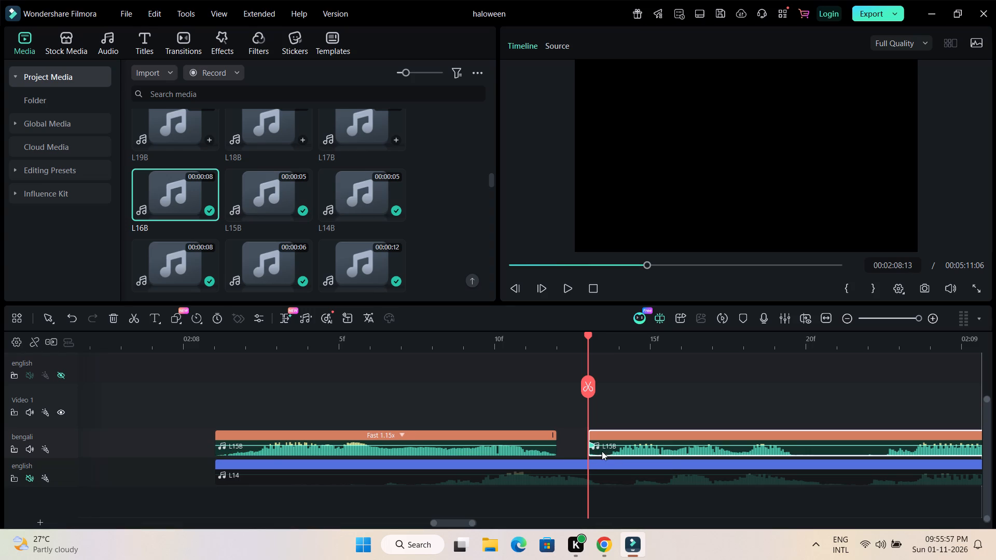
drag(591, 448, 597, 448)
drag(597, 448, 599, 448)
Split the second L15B piece in its next quiet gap, at 00:02:08:21.
click(465, 524)
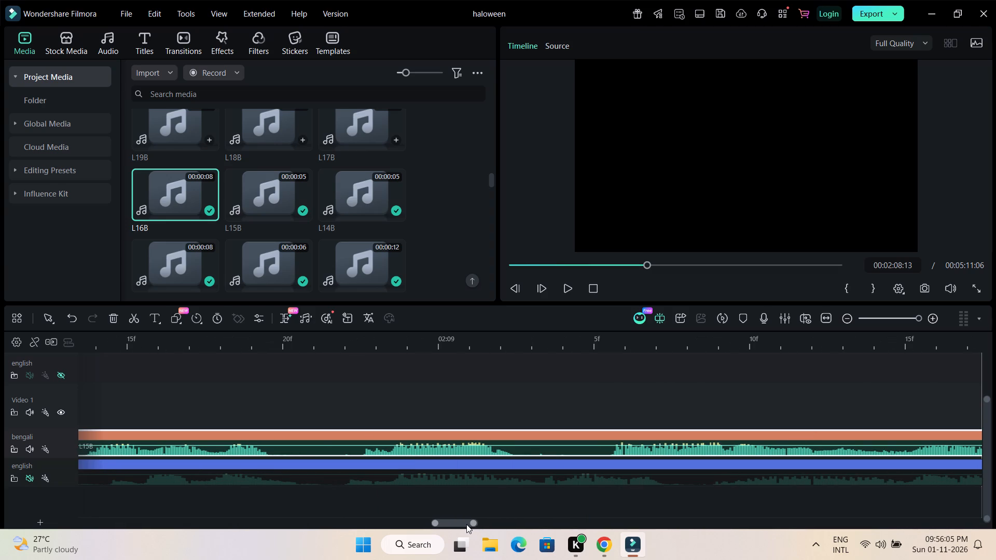
drag(475, 524, 479, 524)
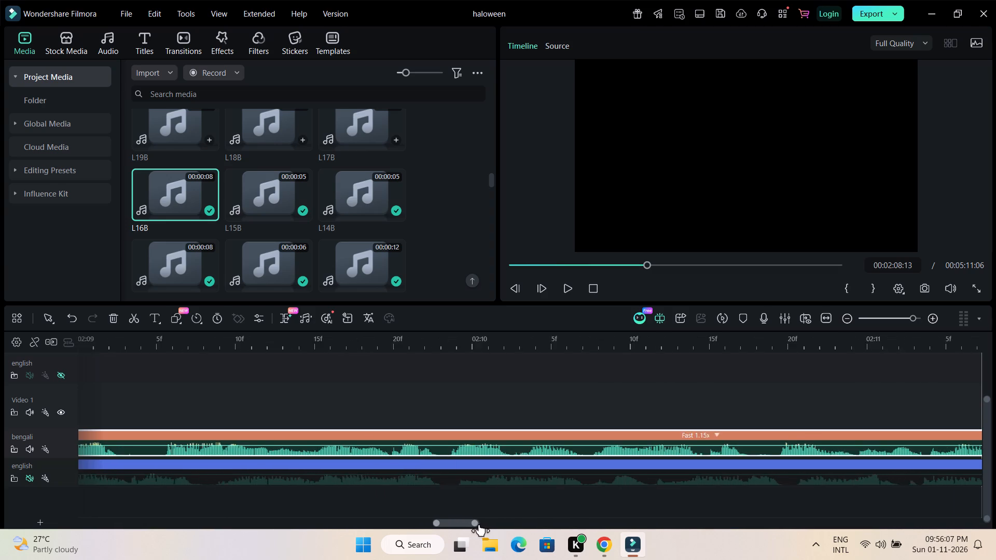
drag(479, 524, 463, 522)
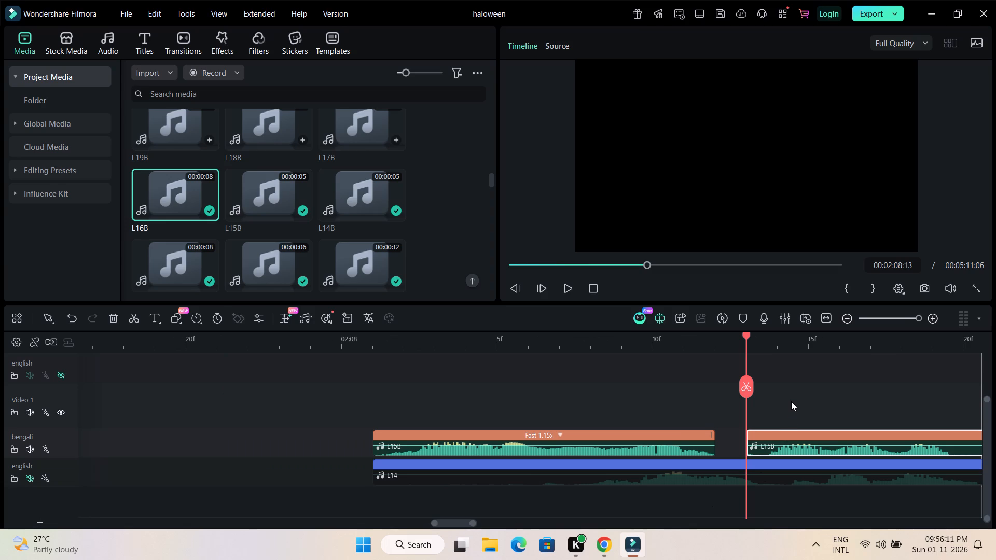
key(Right)
key(Right)
key(Right)
key(Right)
key(Right)
key(Right)
key(Right)
key(Right)
key(Right)
key(Right)
key(Right)
key(Right)
key(Right)
key(Right)
key(Right)
key(Right)
key(Right)
key(Right)
key(Right)
key(Right)
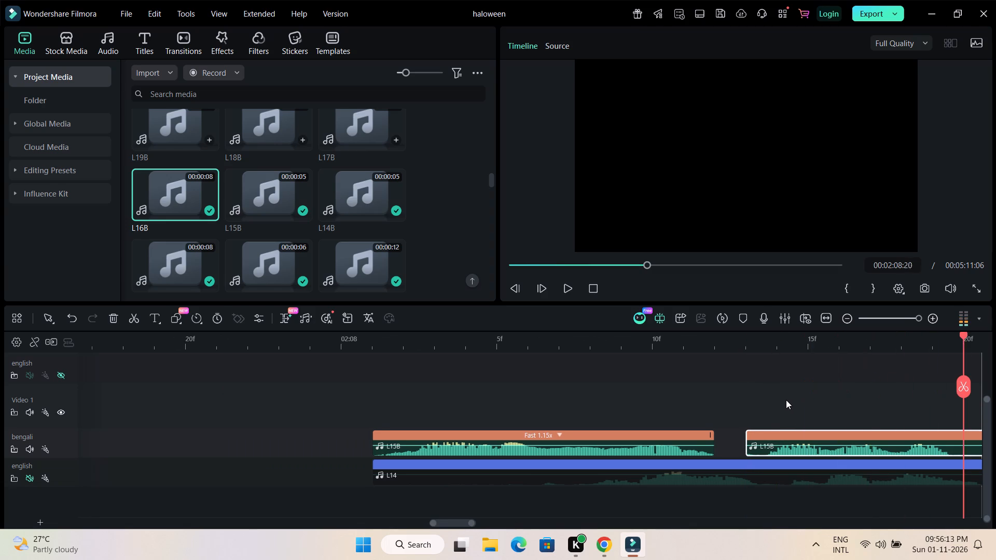
click(582, 344)
click(594, 442)
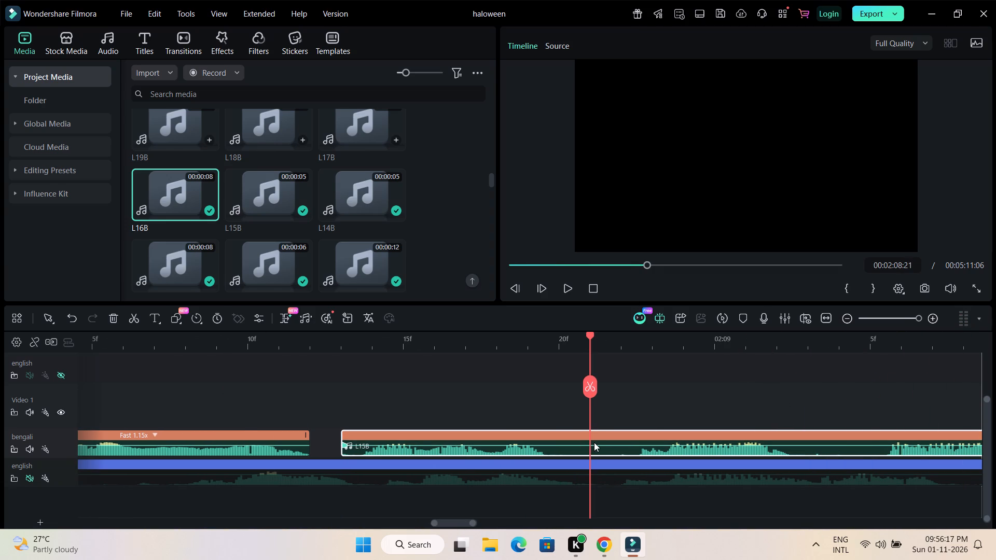
click(590, 388)
Trim the silence around the 00:02:08:21 cut, starting the following piece at 00:02:08:22 and ending the preceding one at 00:02:08:20.
click(572, 440)
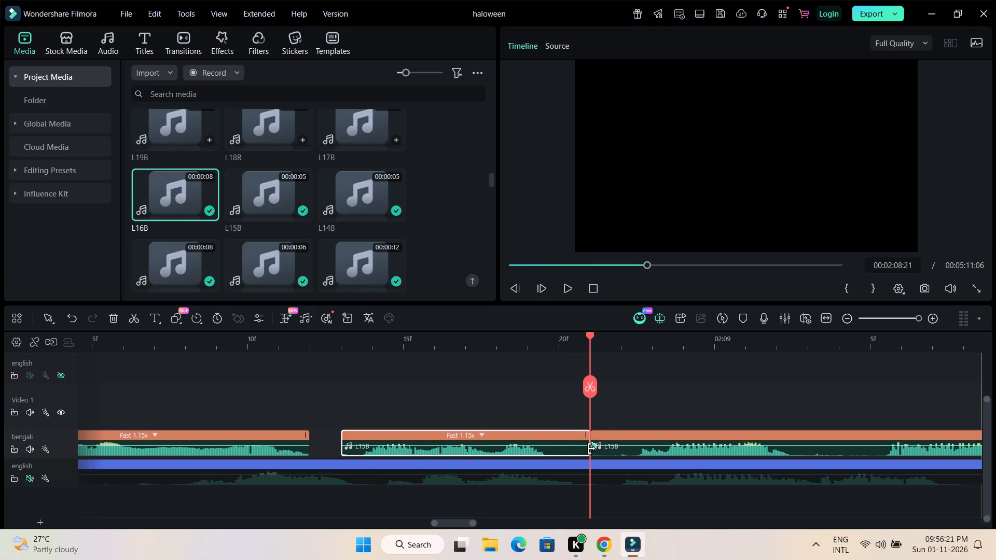
drag(592, 449, 611, 449)
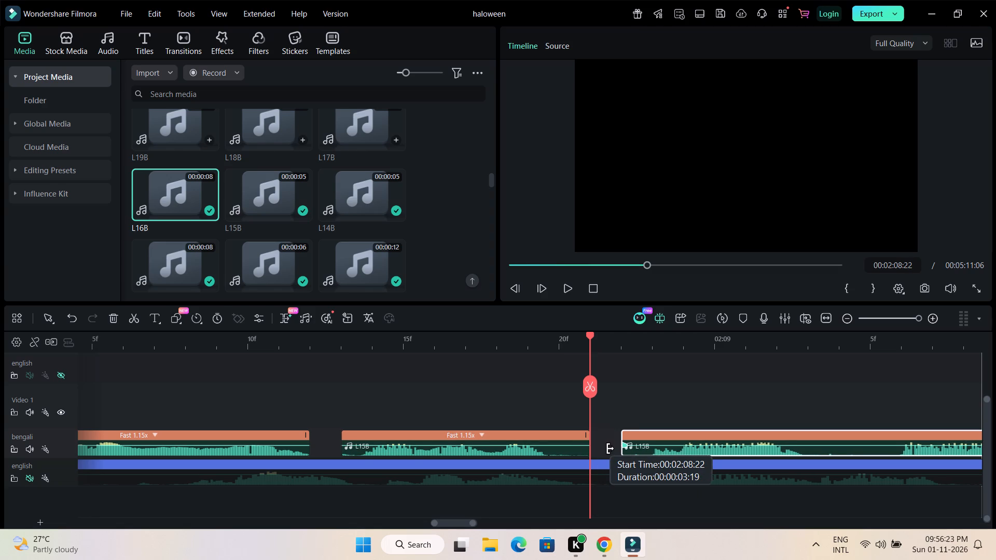
drag(611, 449, 620, 450)
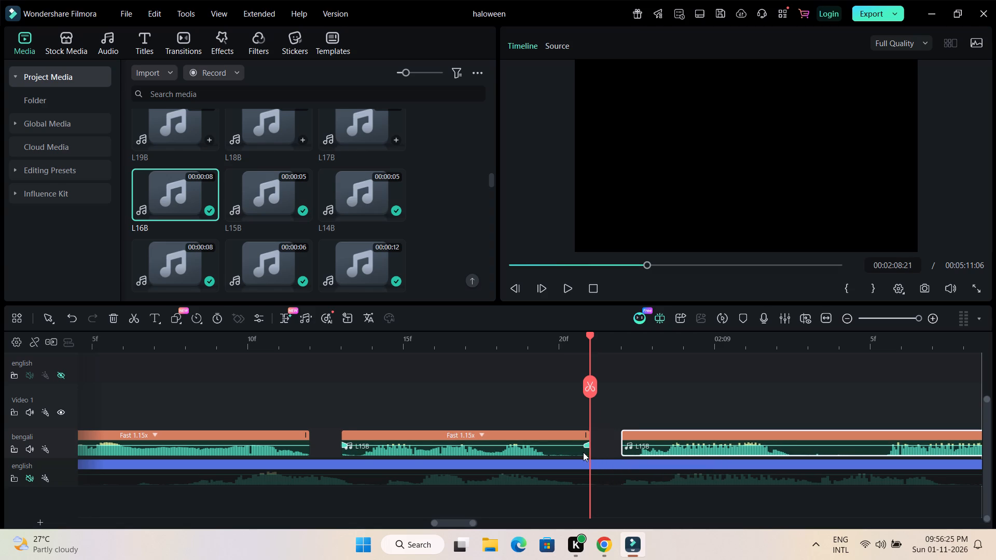
click(583, 452)
drag(587, 452, 562, 450)
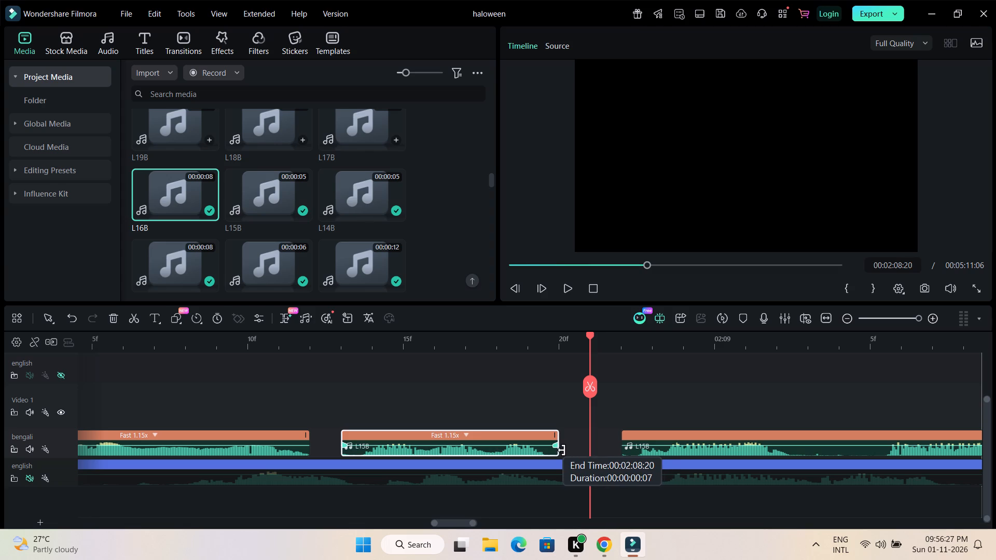
drag(562, 450, 561, 450)
Move the second and third L15B pieces earlier so all three sit end to end without gaps.
drag(649, 450, 617, 450)
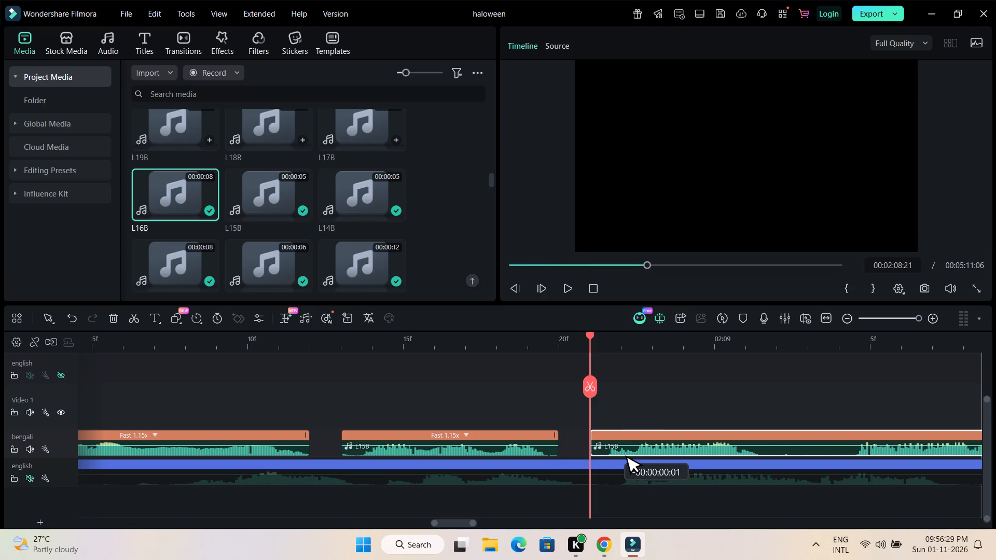
drag(617, 450, 597, 449)
drag(528, 451, 524, 451)
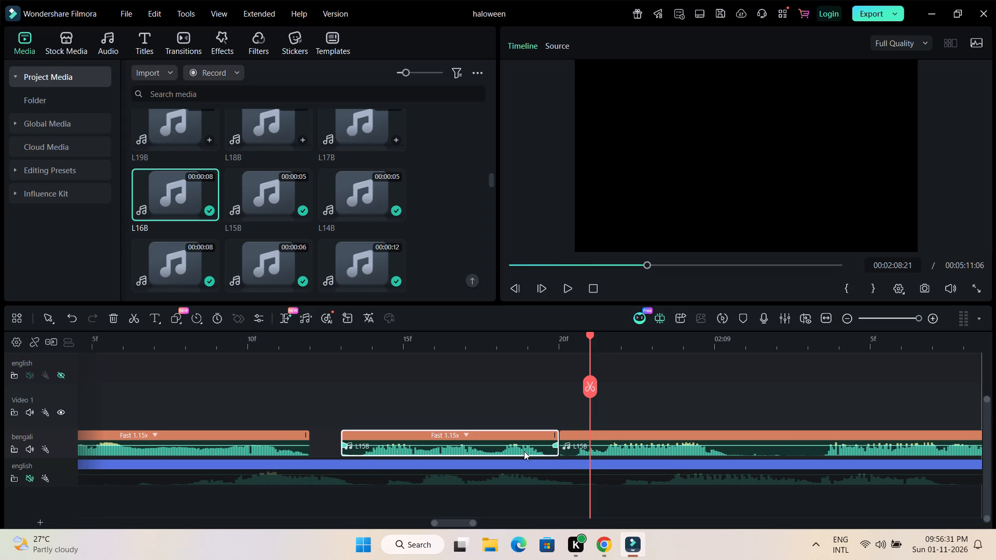
drag(524, 451, 507, 451)
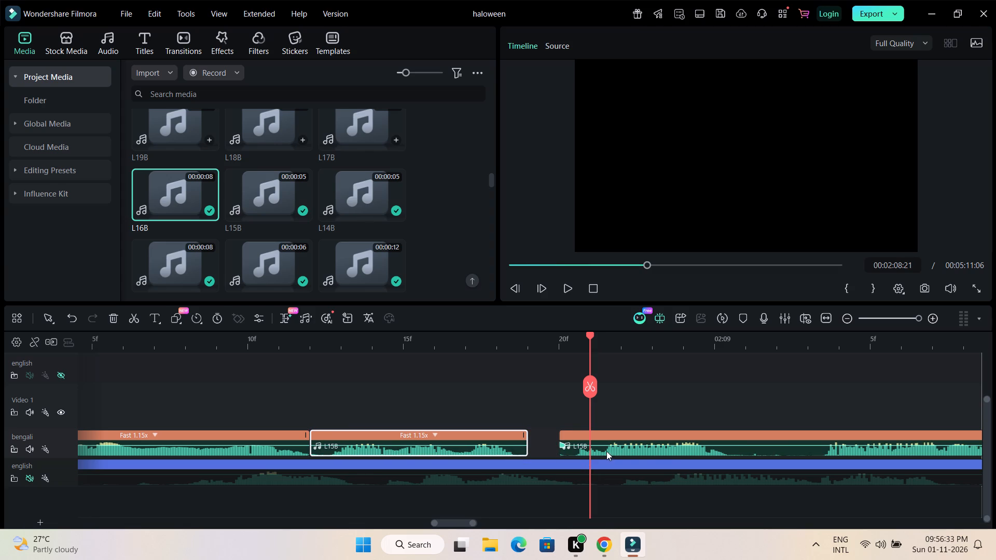
drag(613, 449, 591, 449)
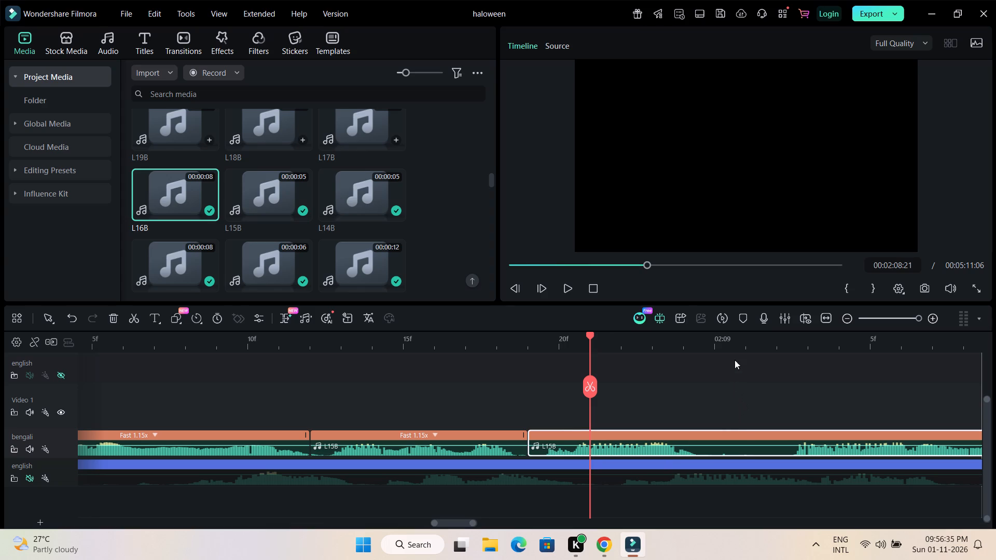
Split the third L15B piece at 00:02:09:01 and trim one frame off the end of the part before the cut.
click(742, 347)
click(766, 446)
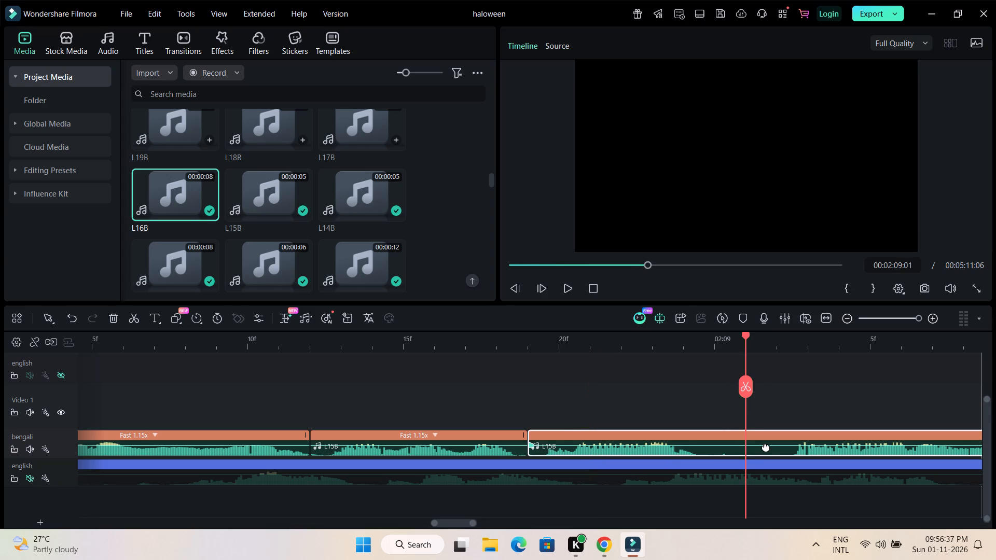
click(748, 392)
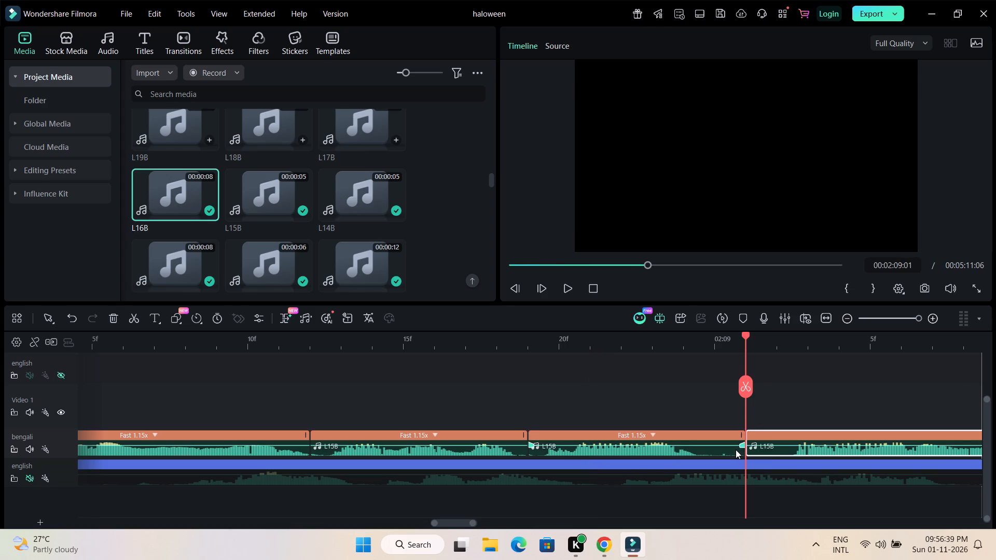
click(736, 450)
click(742, 447)
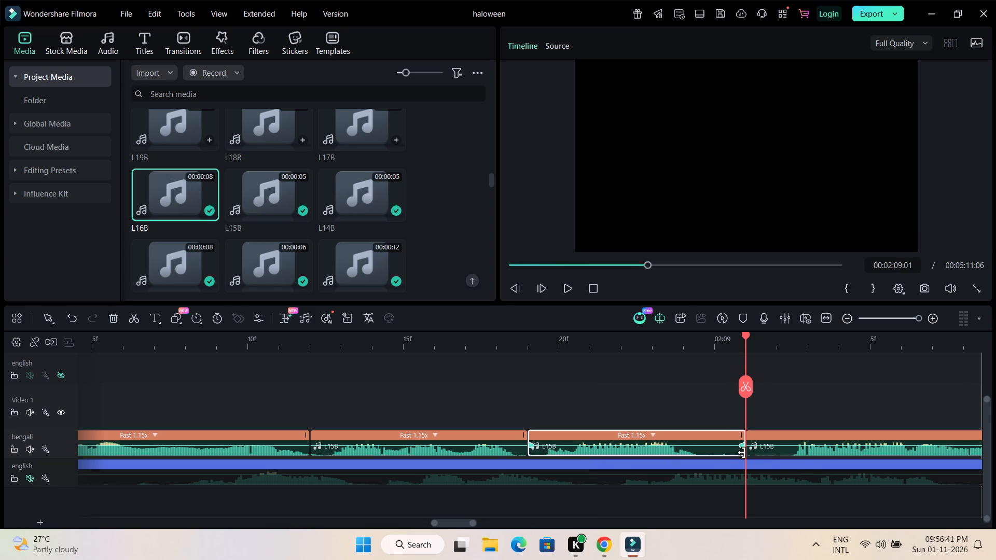
drag(742, 453, 719, 451)
Move the fourth L15B piece earlier to start at 00:02:09:00, directly against the end of the third piece.
click(757, 450)
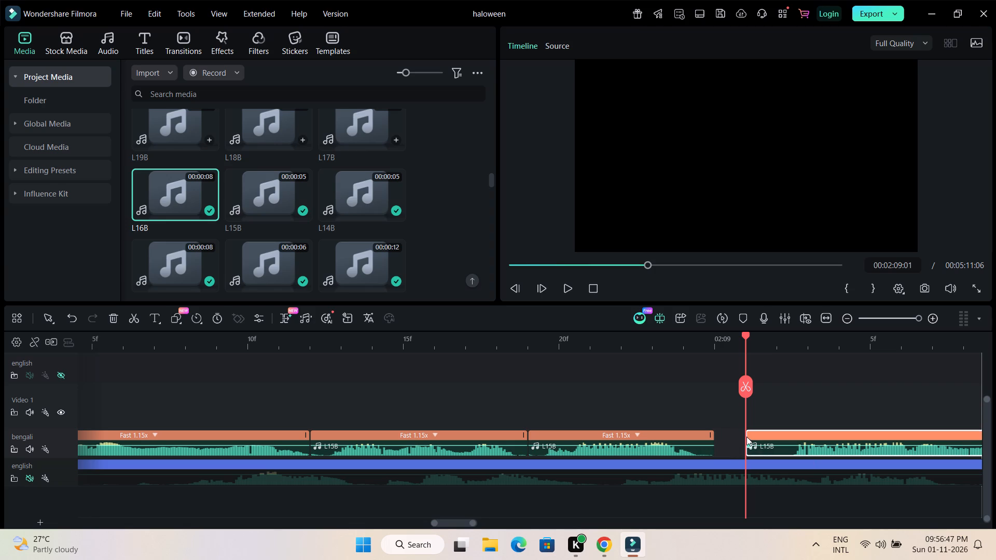
drag(758, 437, 727, 439)
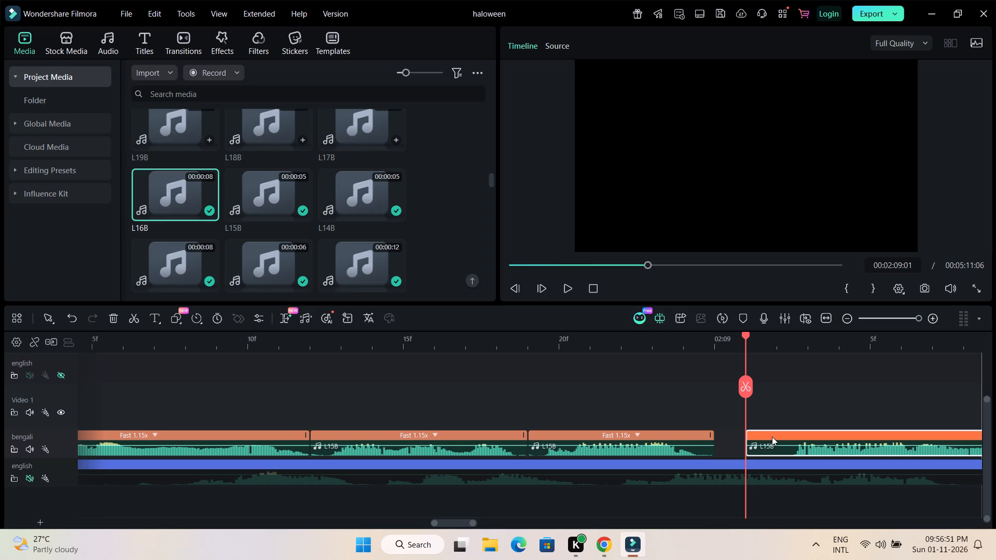
drag(772, 437, 729, 433)
click(808, 403)
drag(748, 334, 701, 334)
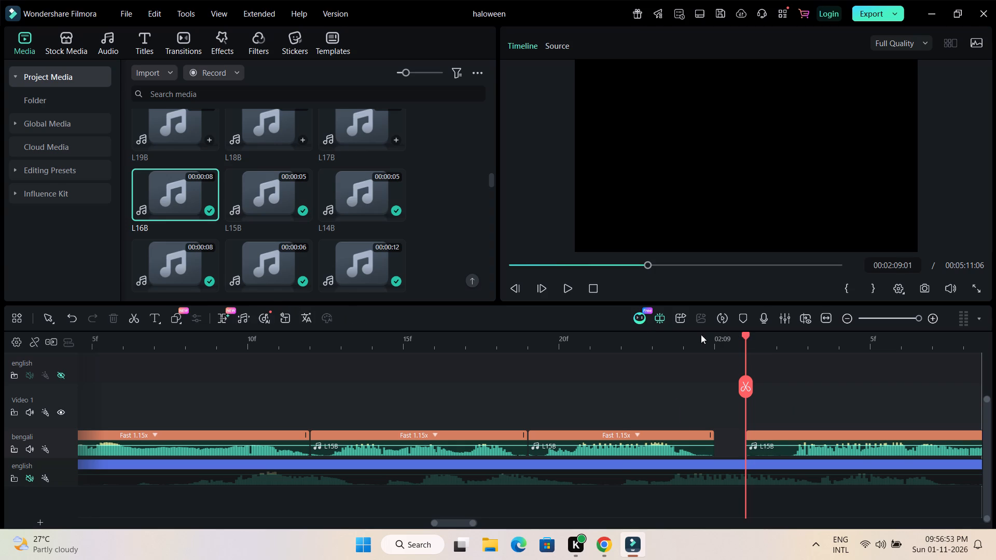
drag(701, 334, 635, 332)
drag(778, 440, 763, 440)
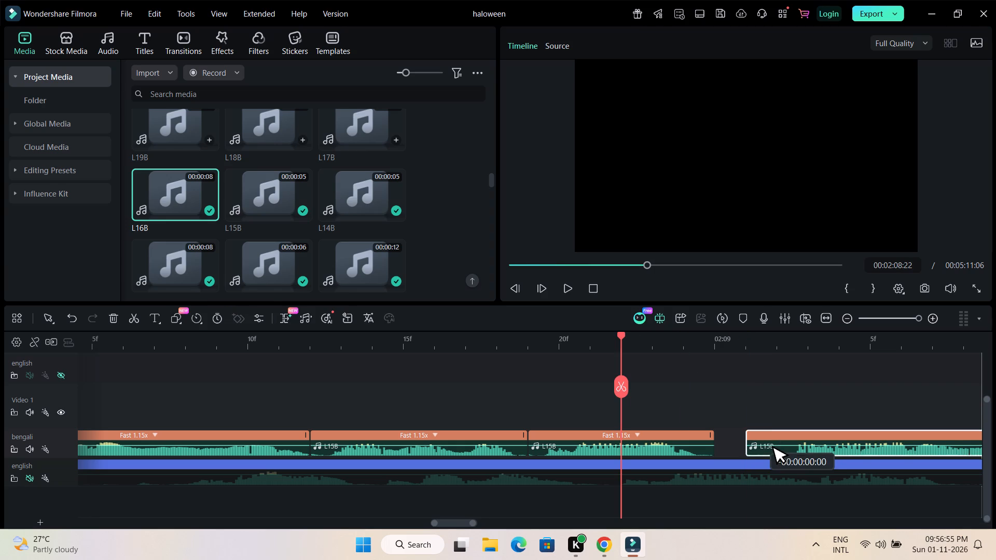
drag(763, 440, 746, 440)
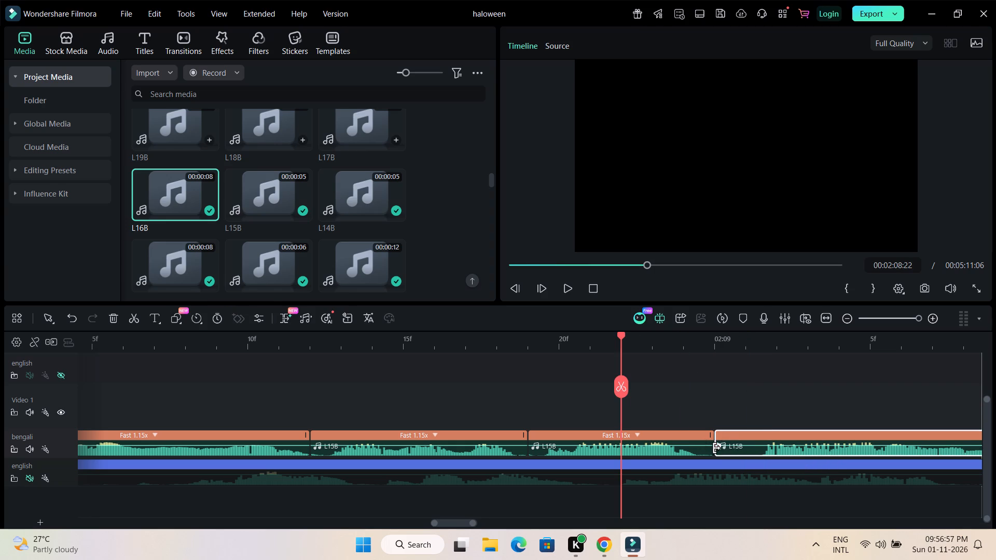
Trim the start of the fourth L15B piece to 00:02:09:01 and slide it back against the third piece.
drag(717, 449, 742, 450)
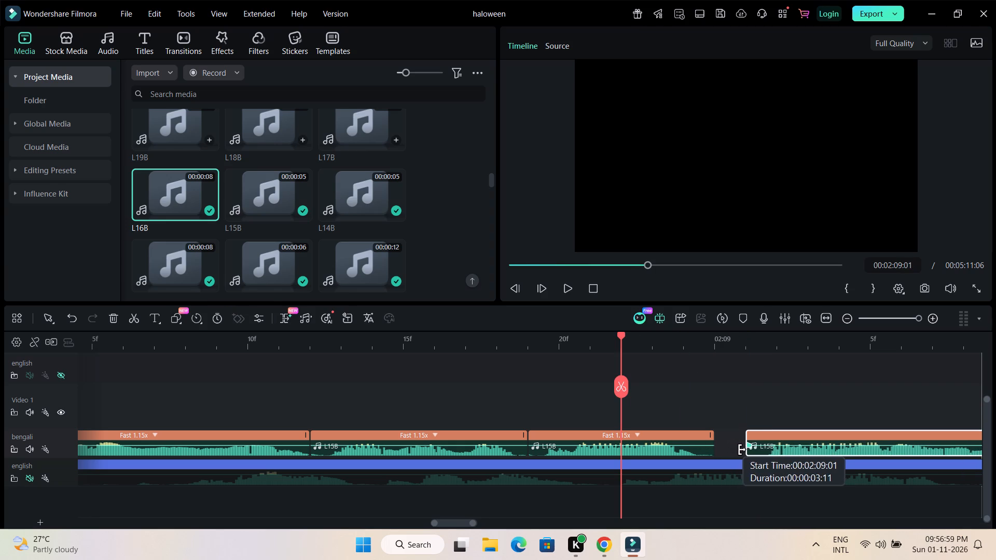
drag(742, 450, 747, 450)
drag(789, 452, 759, 453)
Move the three L16B pieces earlier one by one so they follow the last L15B piece end to end without gaps.
drag(776, 341, 561, 343)
drag(447, 522, 448, 522)
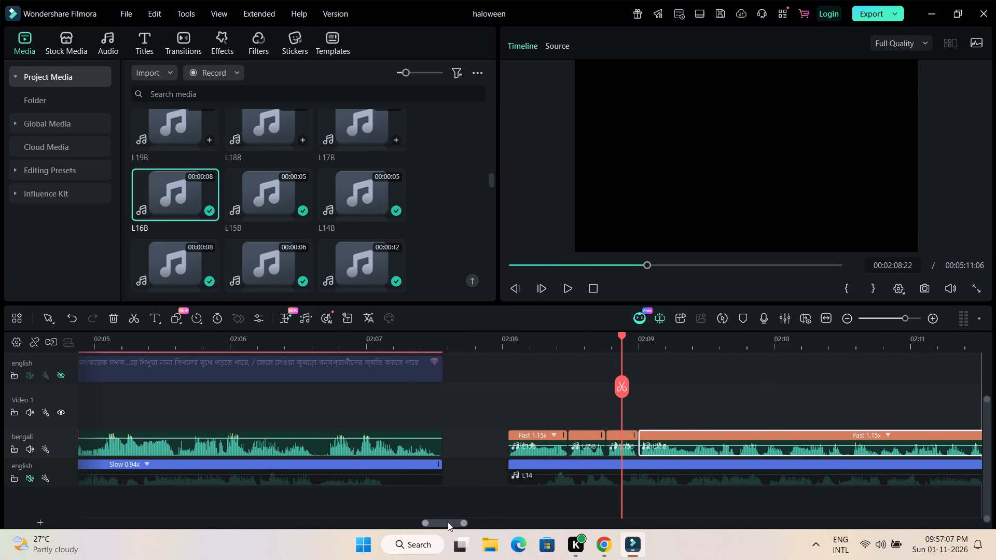
drag(448, 522, 464, 523)
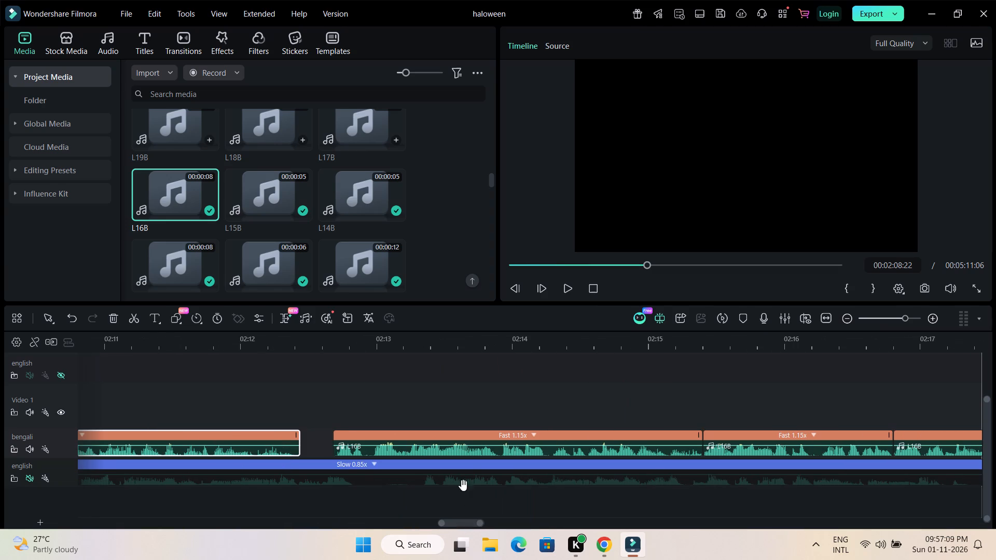
click(471, 450)
drag(471, 450, 452, 448)
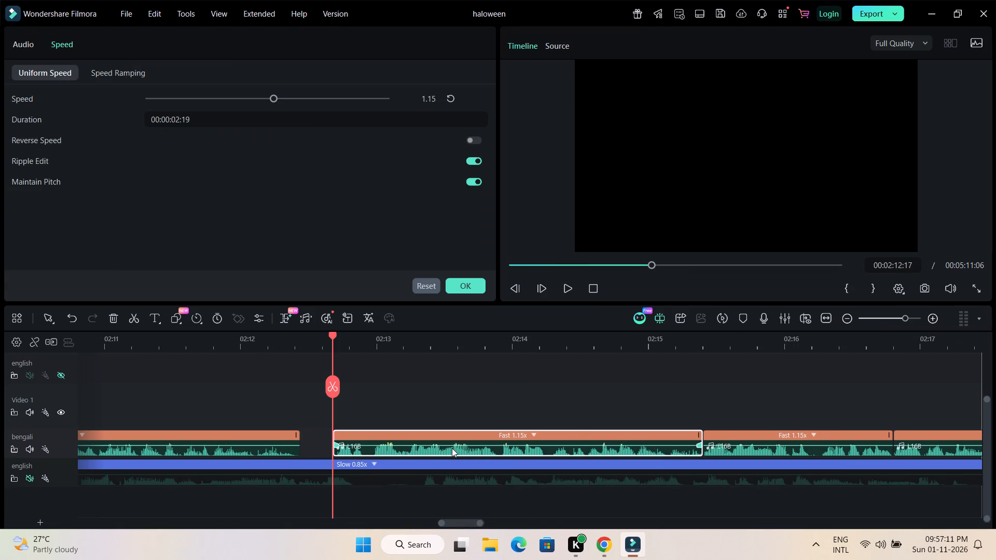
drag(452, 448, 378, 450)
drag(394, 451, 363, 450)
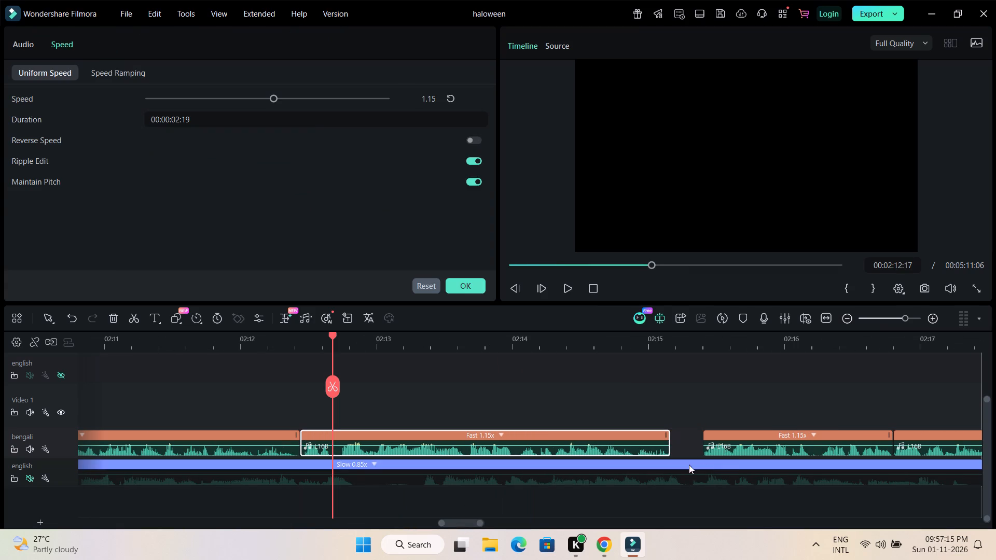
drag(746, 453, 712, 453)
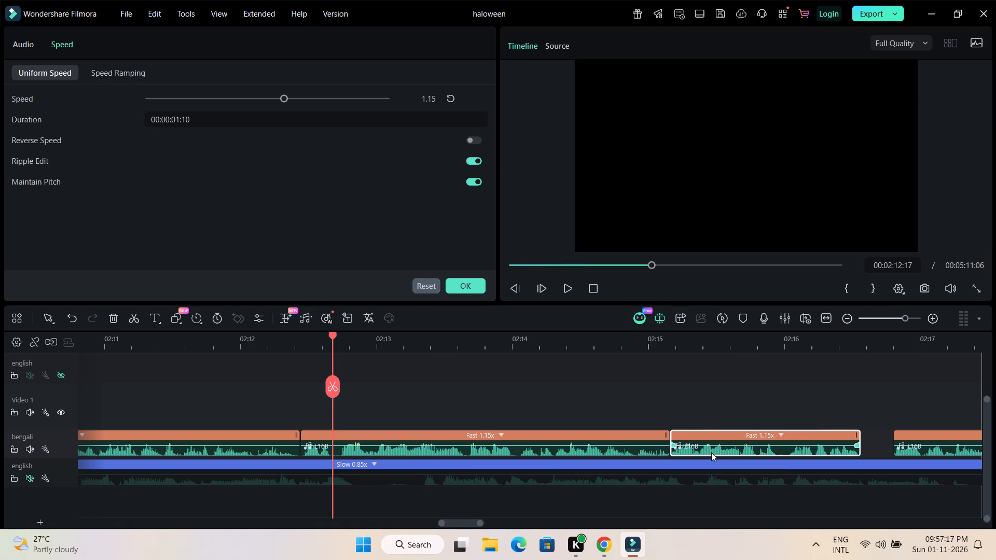
drag(479, 523, 480, 523)
drag(480, 523, 490, 523)
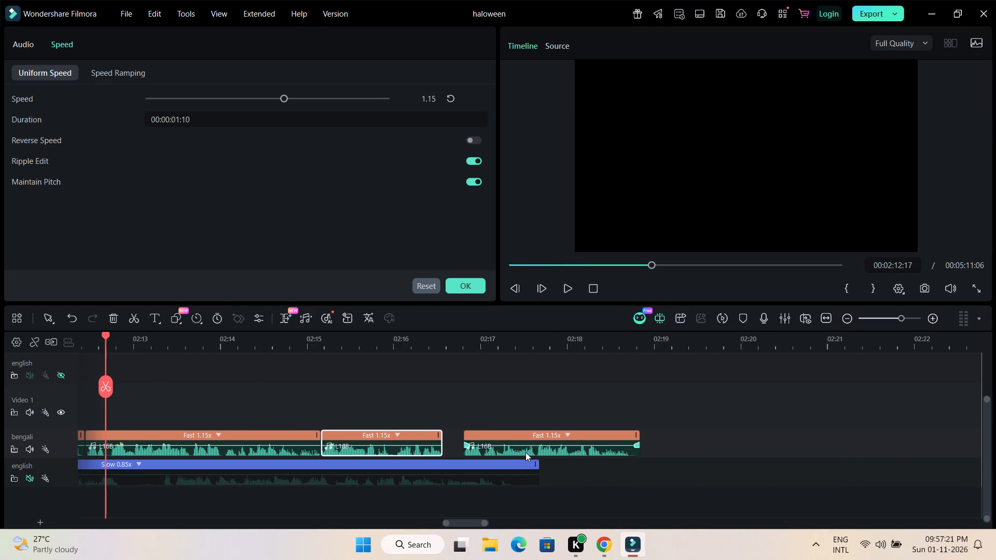
drag(525, 452, 506, 453)
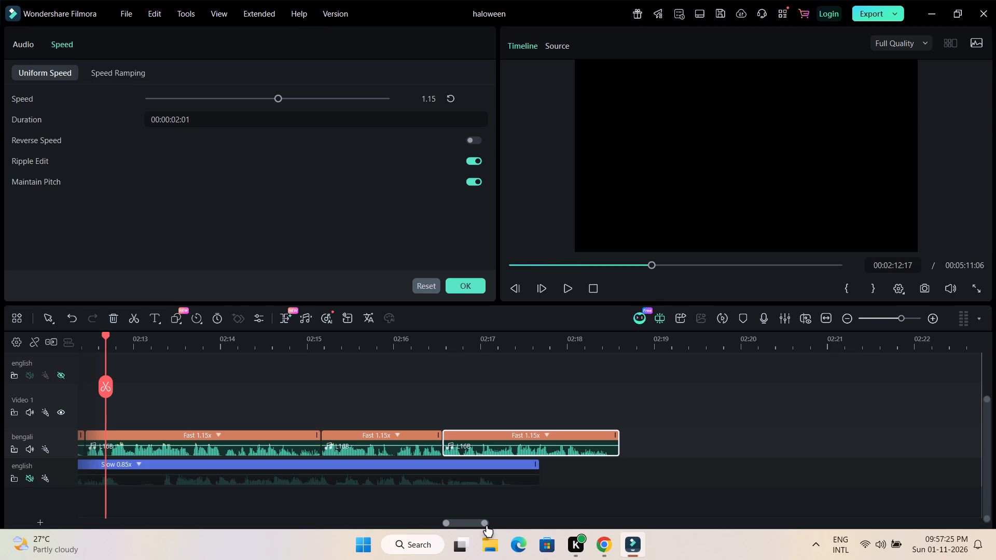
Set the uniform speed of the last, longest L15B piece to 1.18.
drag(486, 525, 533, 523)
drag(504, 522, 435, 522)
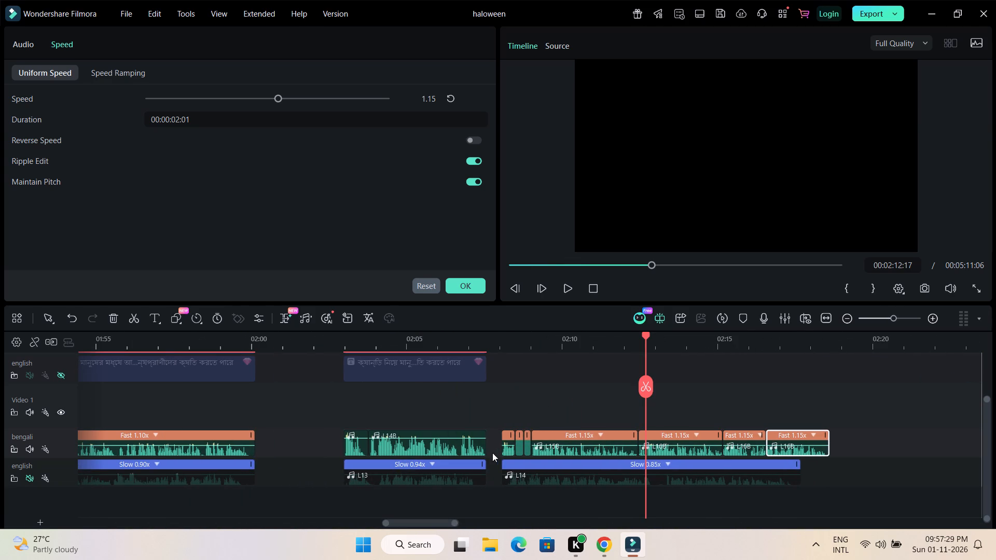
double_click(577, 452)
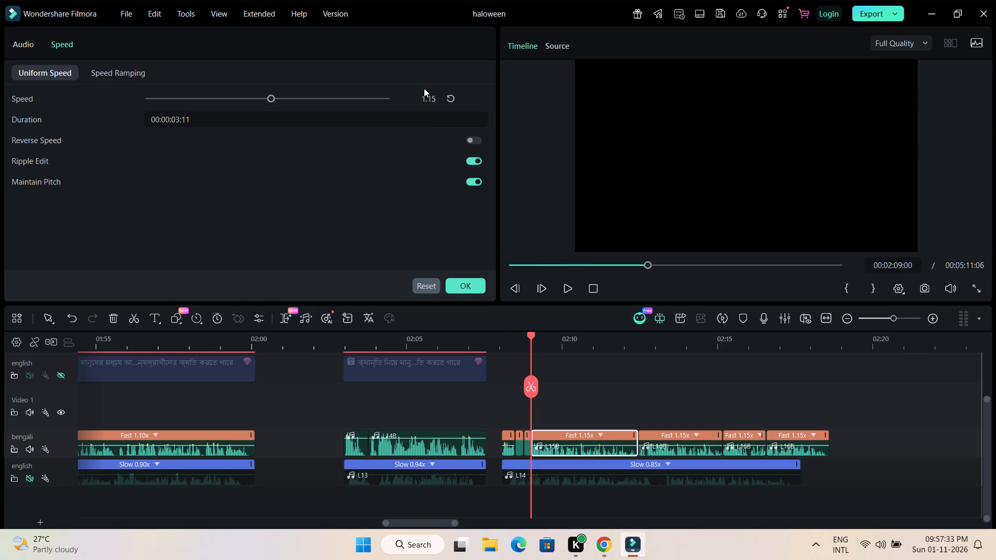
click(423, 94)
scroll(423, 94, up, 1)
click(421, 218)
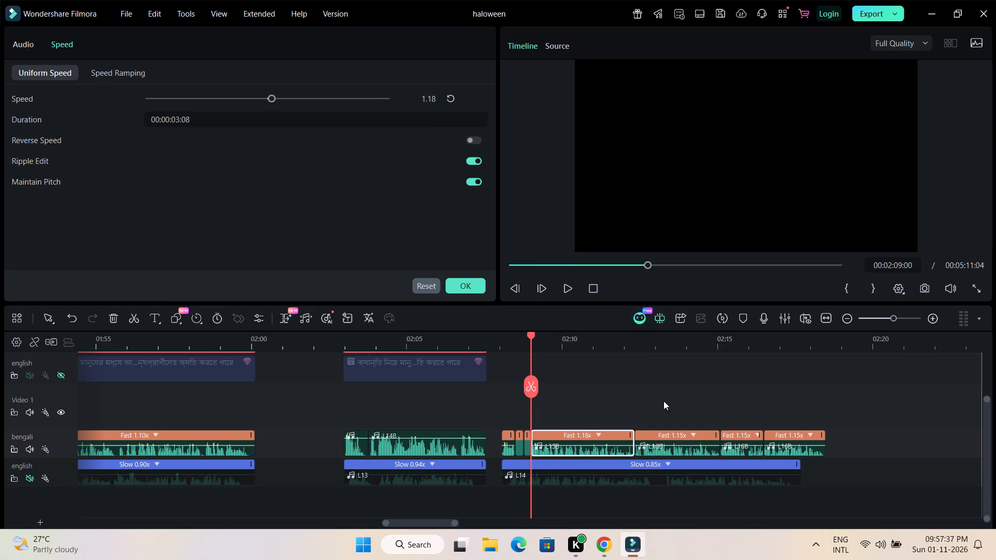
Set the uniform speed of each of the three L16B pieces on the bengali track to 1.18.
double_click(674, 452)
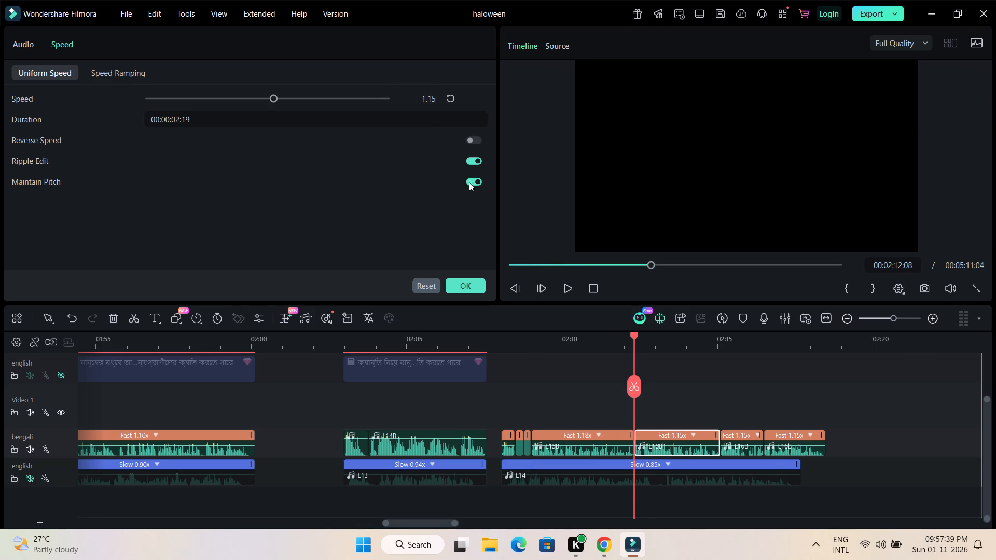
click(428, 100)
scroll(428, 100, up, 1)
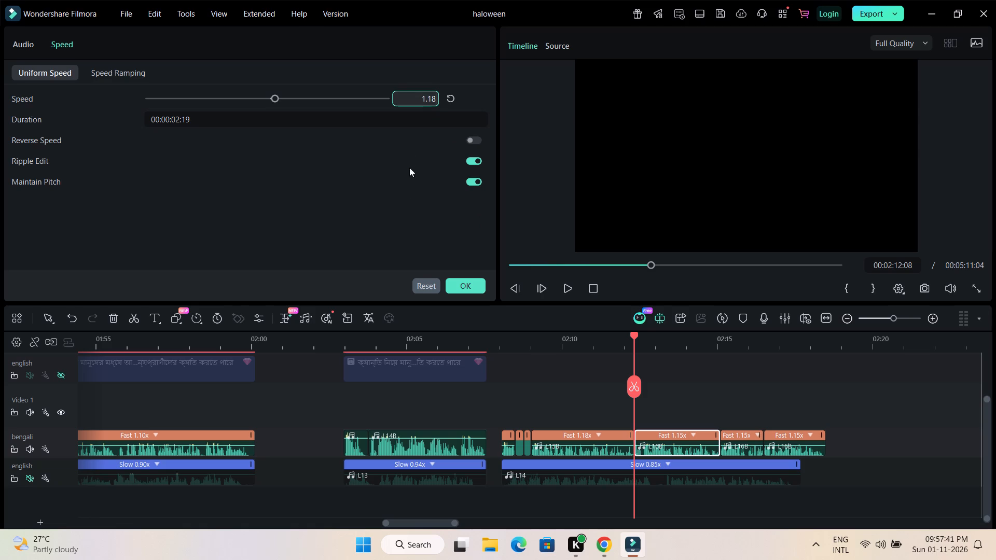
click(396, 236)
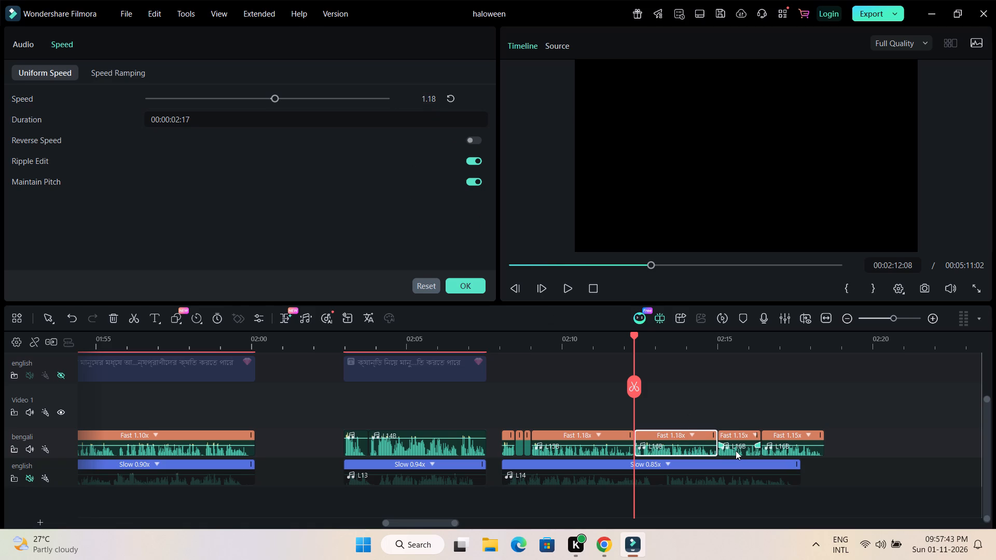
click(736, 452)
click(736, 452)
click(425, 100)
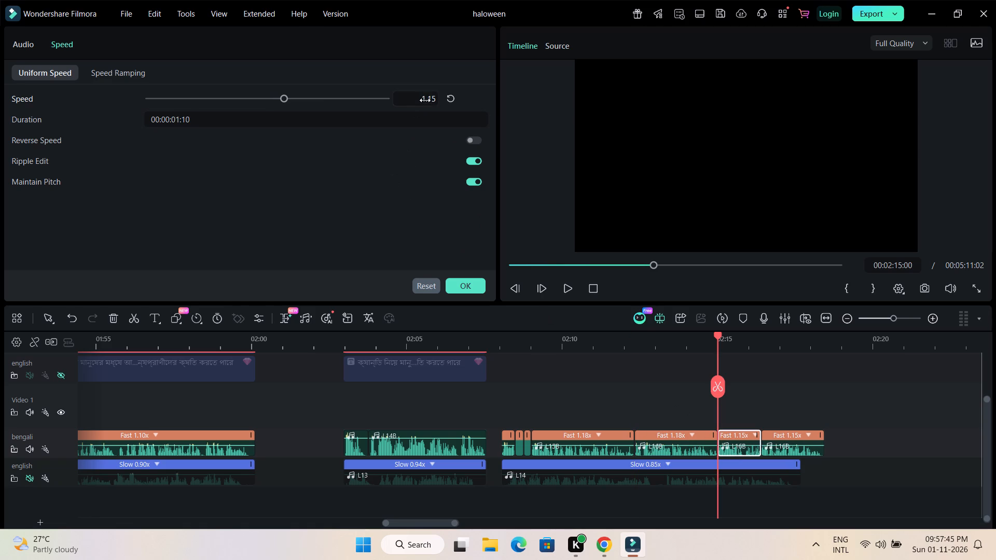
scroll(425, 100, up, 1)
click(402, 232)
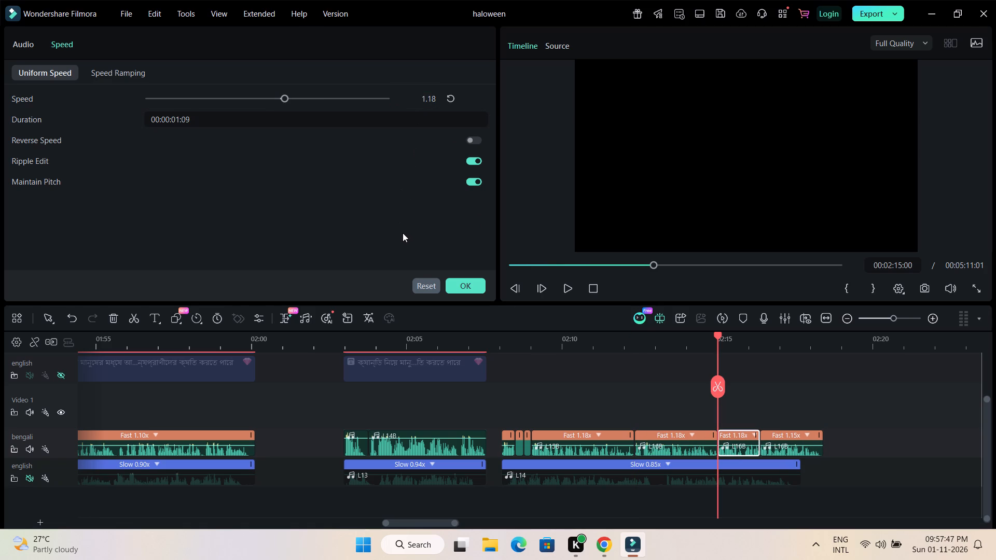
double_click(790, 452)
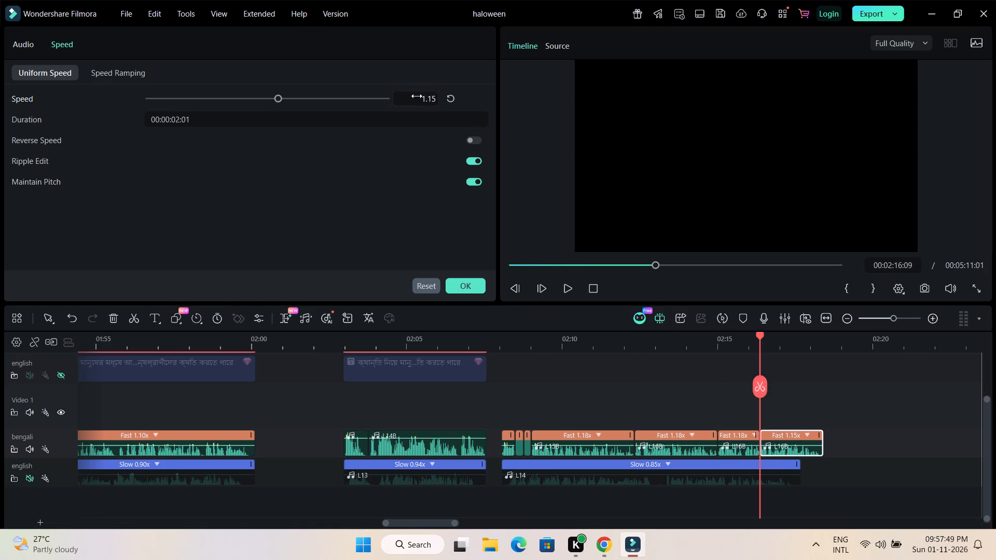
click(417, 96)
scroll(417, 96, up, 1)
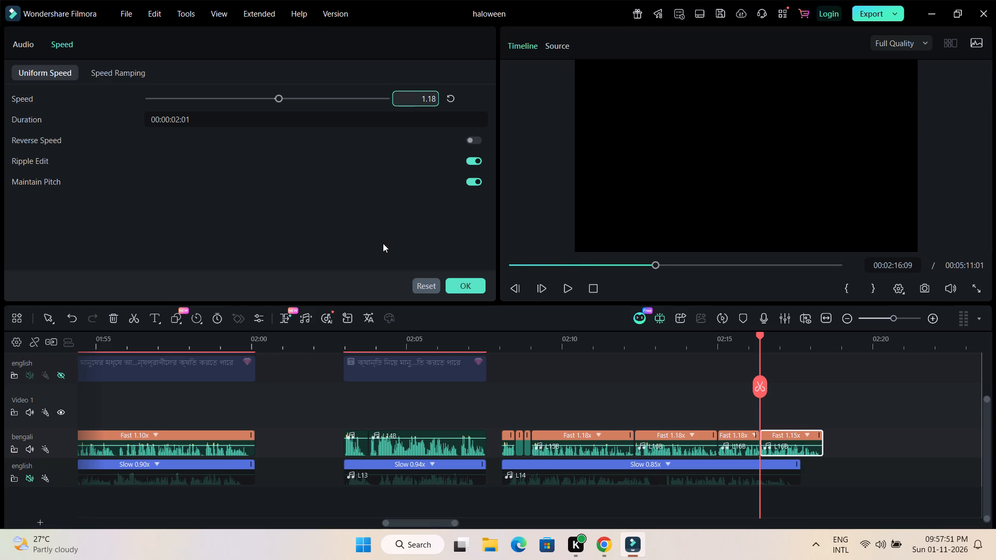
click(383, 245)
click(625, 386)
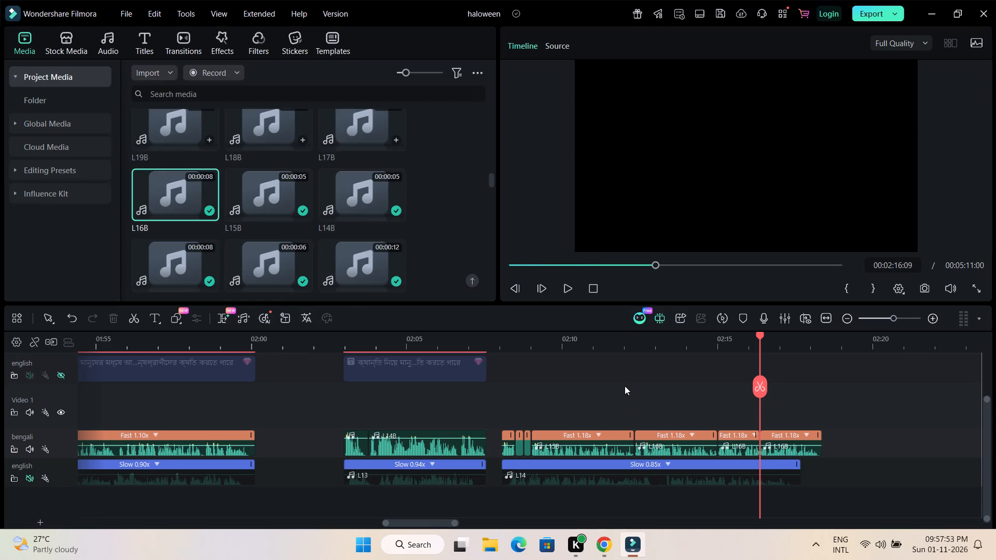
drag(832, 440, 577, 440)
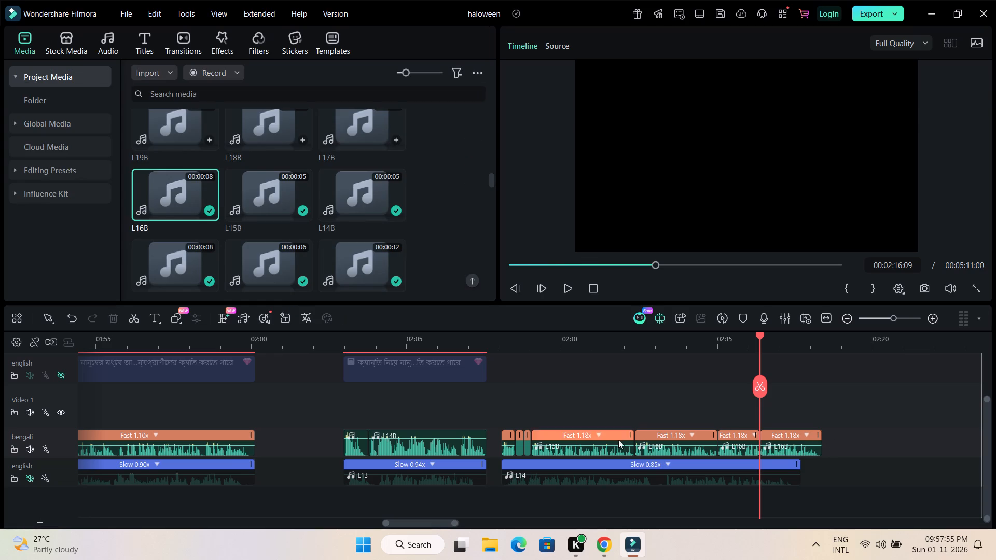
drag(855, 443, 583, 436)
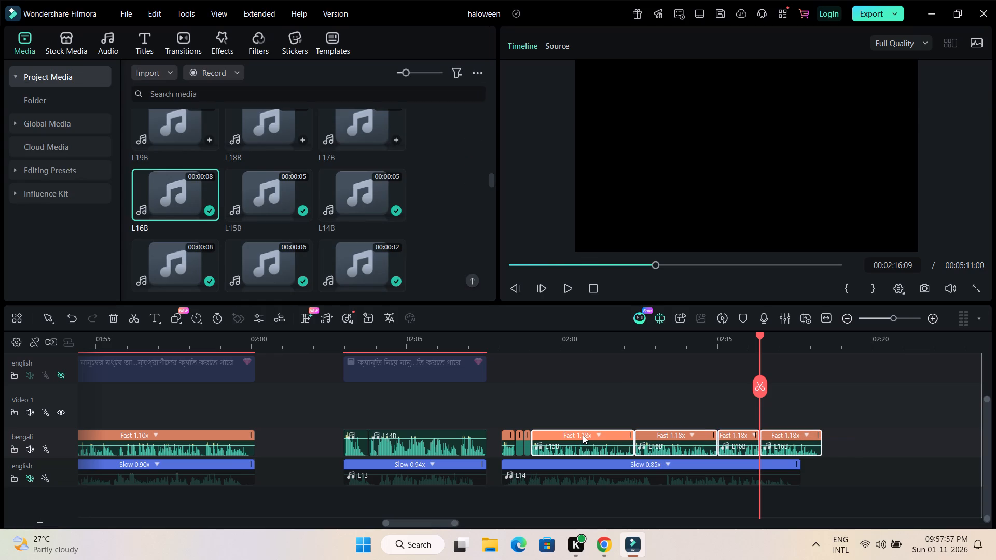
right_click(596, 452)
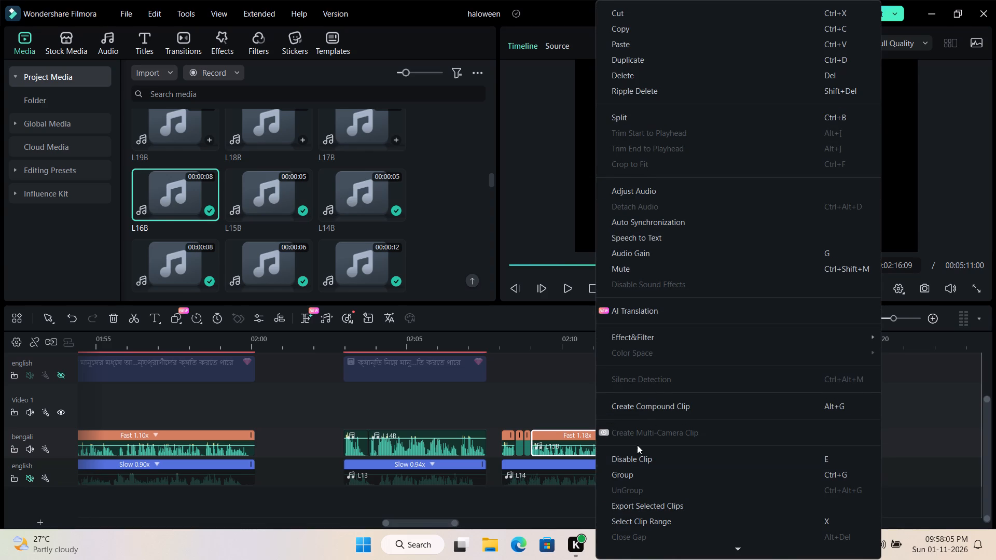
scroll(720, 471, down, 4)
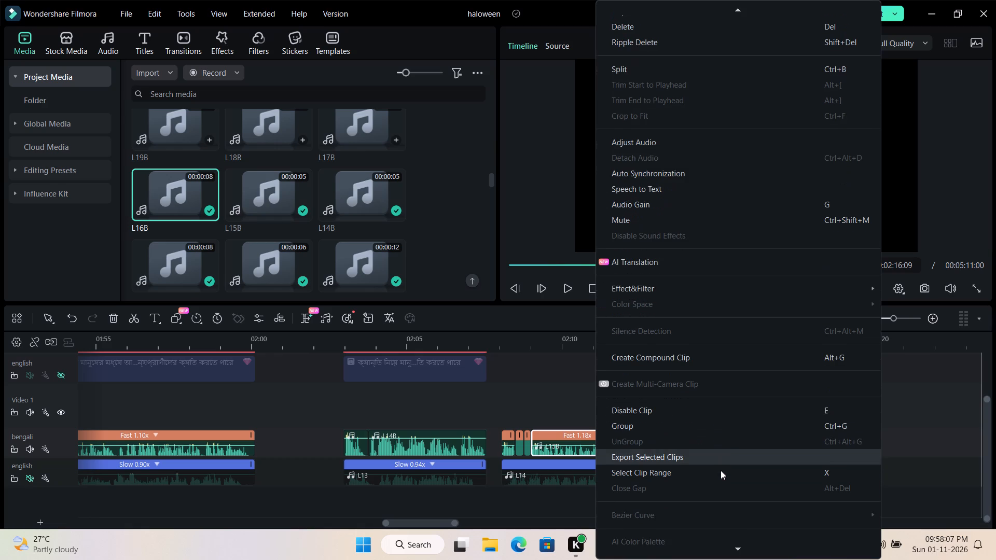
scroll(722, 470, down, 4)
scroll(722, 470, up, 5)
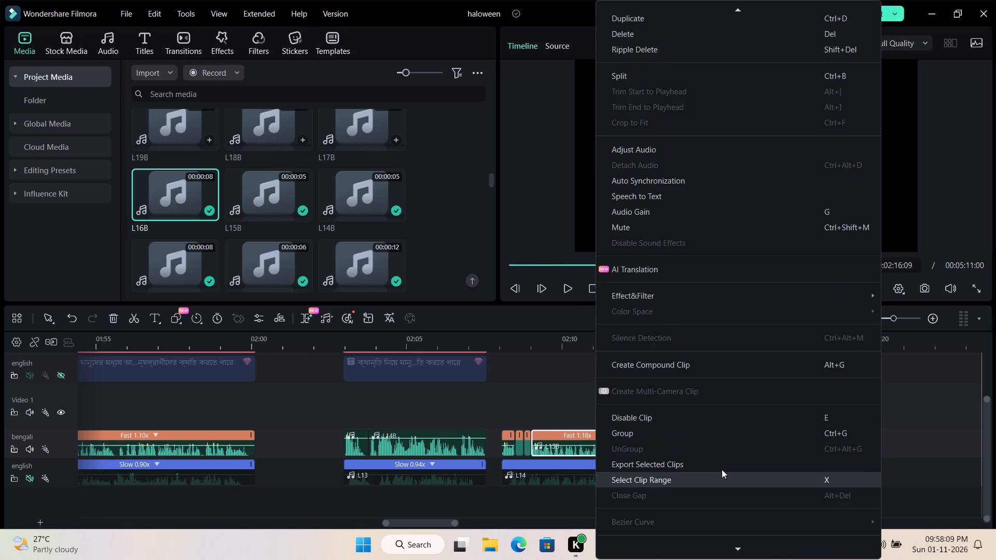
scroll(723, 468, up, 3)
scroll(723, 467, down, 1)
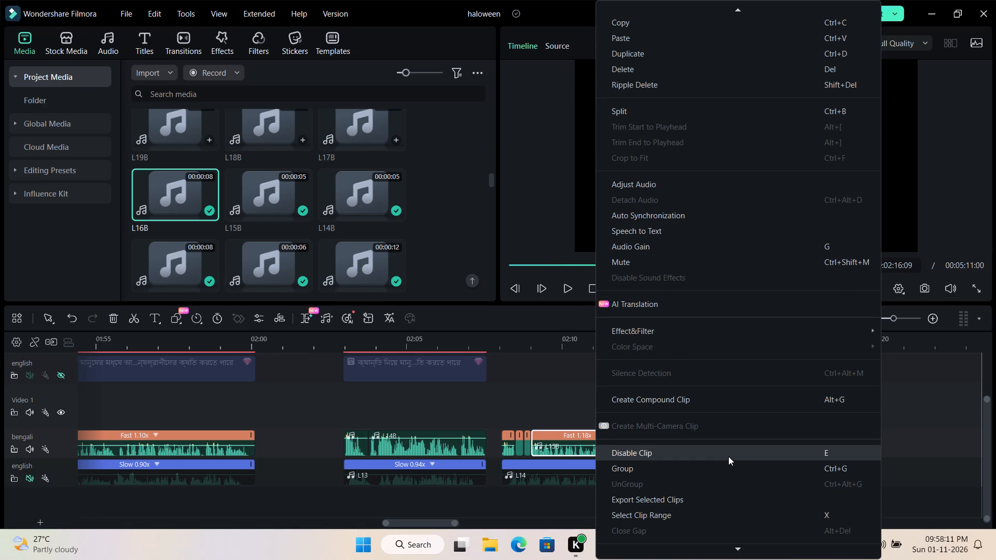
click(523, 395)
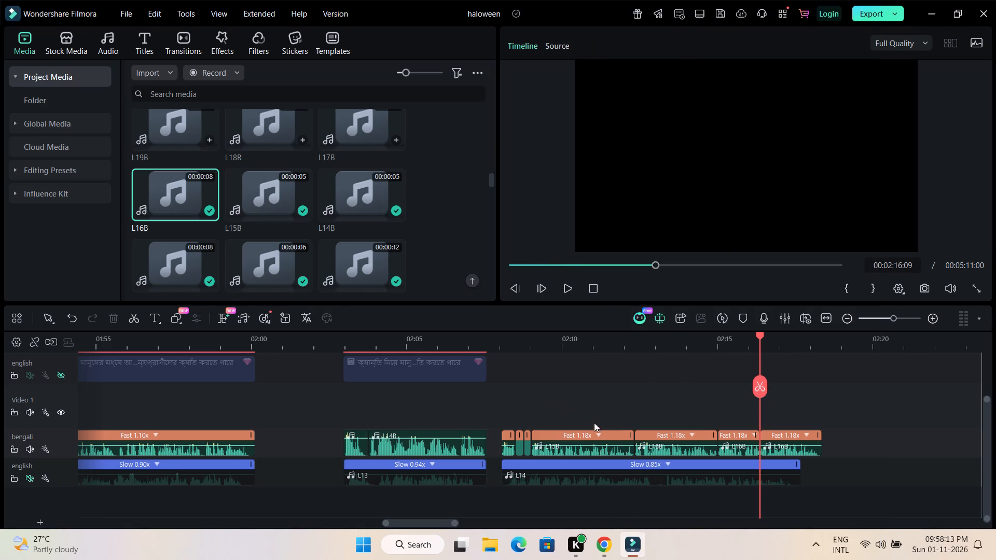
Set the uniform speed of the last, longest L15B piece to 1.2.
double_click(600, 449)
click(417, 101)
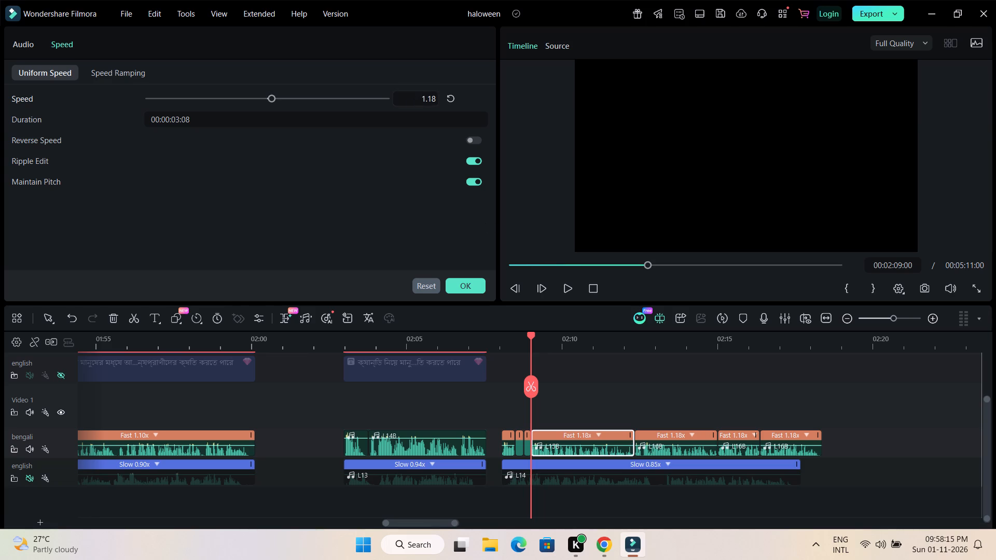
text(1.2)
key(Return)
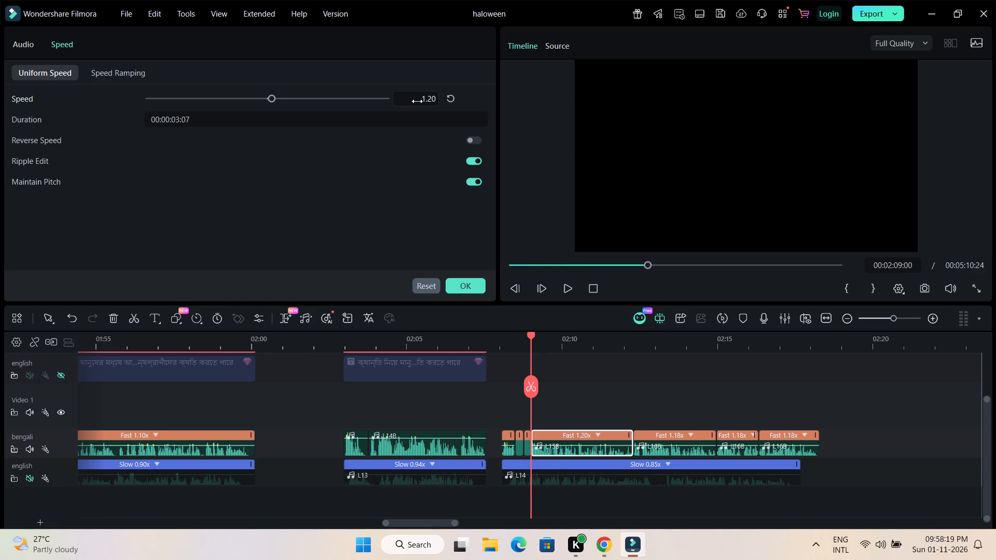
Set the uniform speed of each of the three L16B pieces on the bengali track to 1.2.
double_click(666, 452)
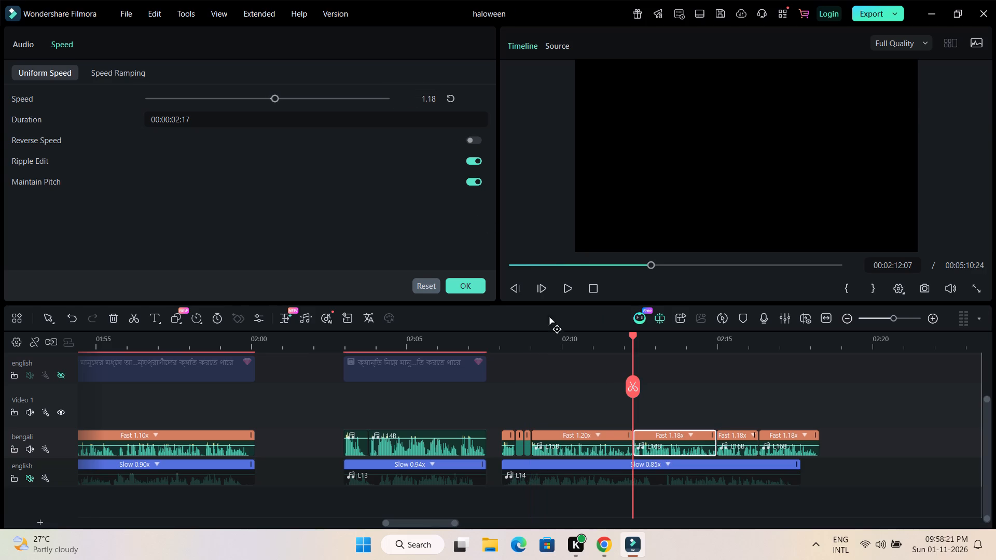
click(420, 98)
text(1.2)
double_click(740, 451)
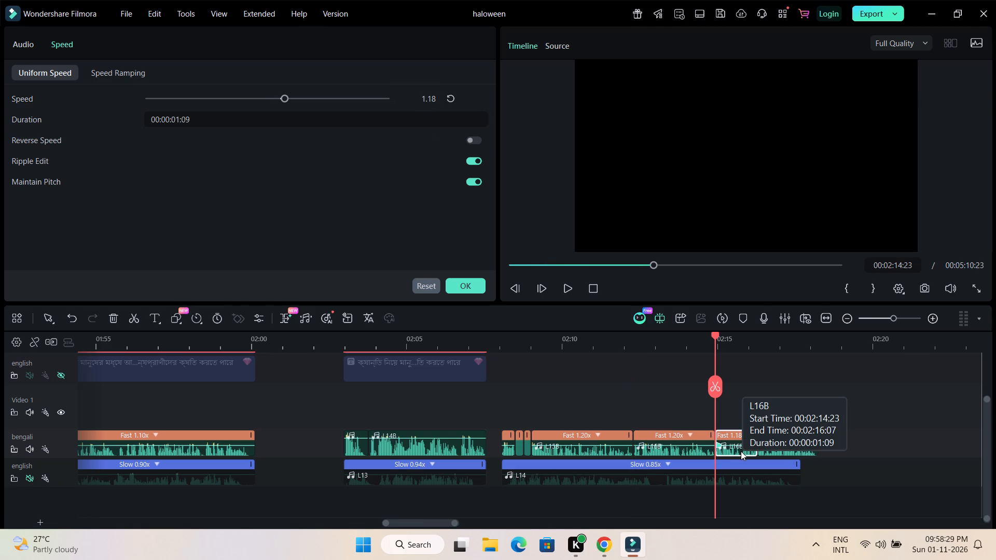
click(417, 99)
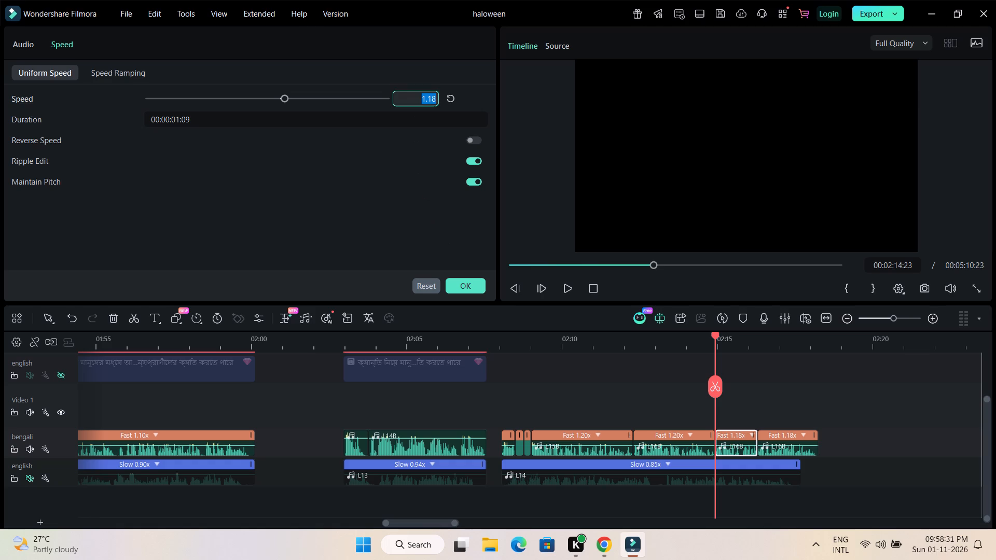
key(1)
text(.2)
click(400, 212)
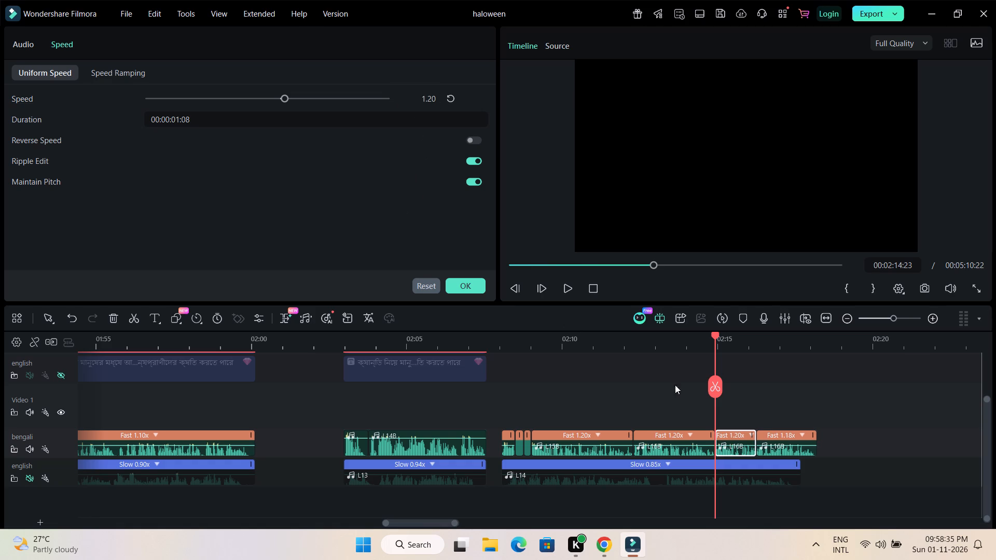
double_click(782, 452)
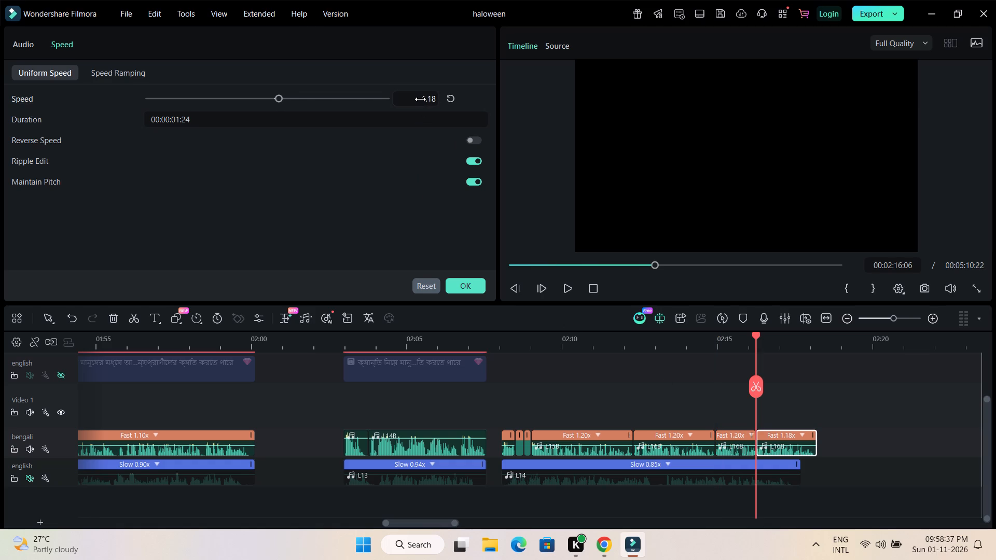
click(420, 99)
text(1.2)
click(411, 233)
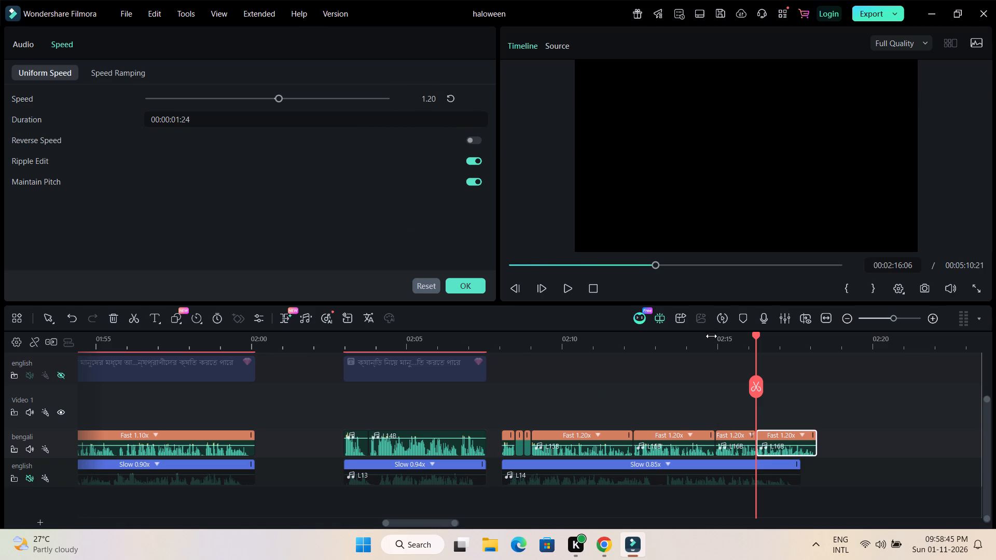
Set the uniform speed of the English voice-over clip L14 to 0.82.
drag(714, 340, 708, 342)
click(730, 481)
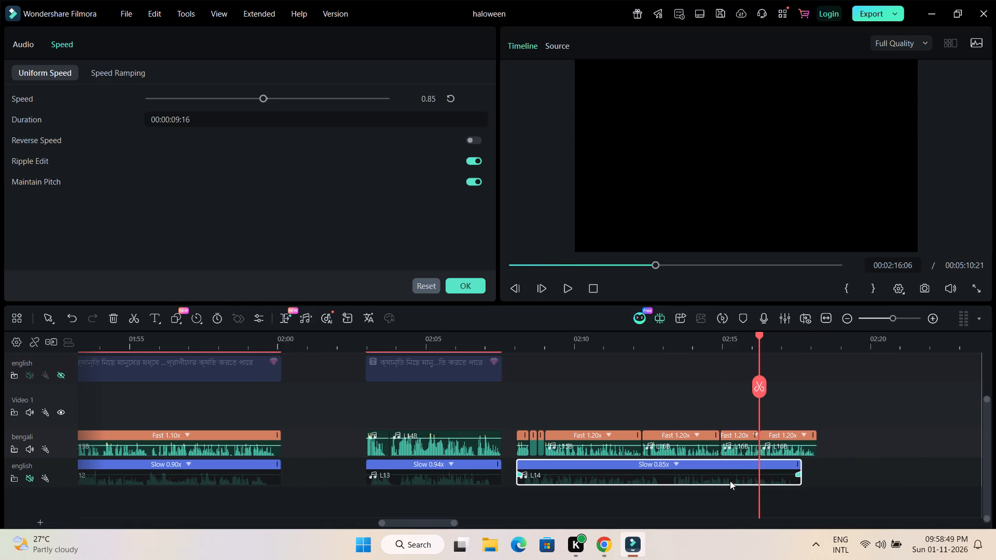
double_click(730, 479)
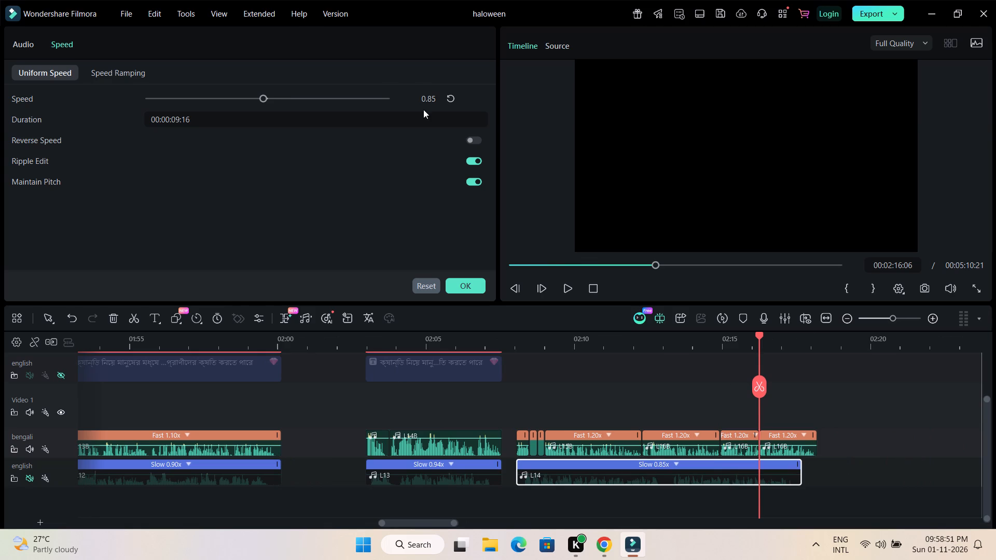
click(423, 99)
text(0.82)
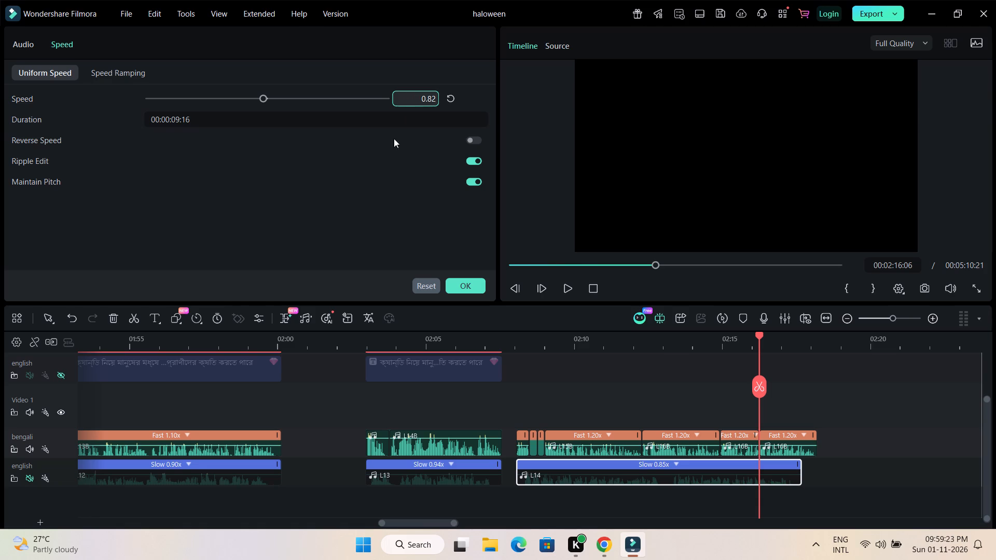
click(370, 242)
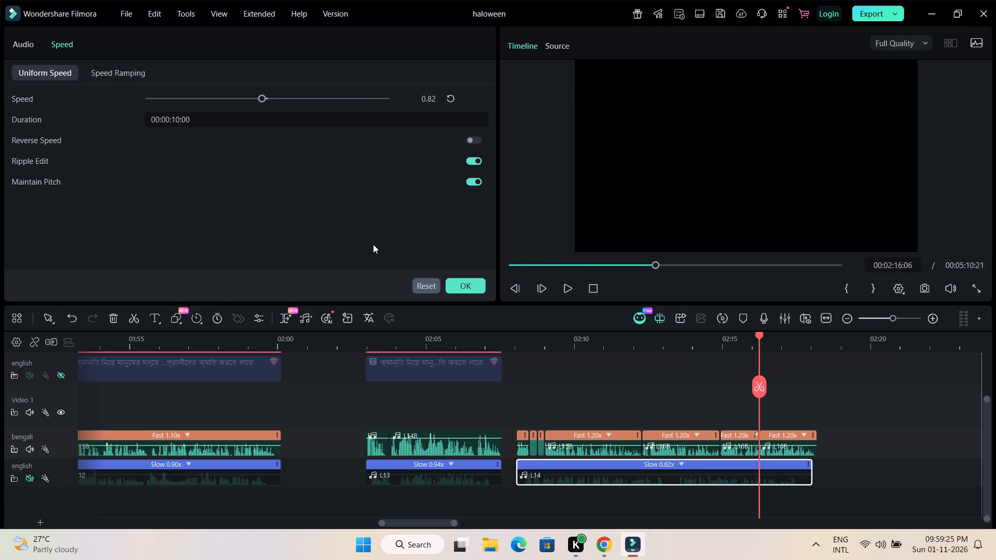
click(601, 381)
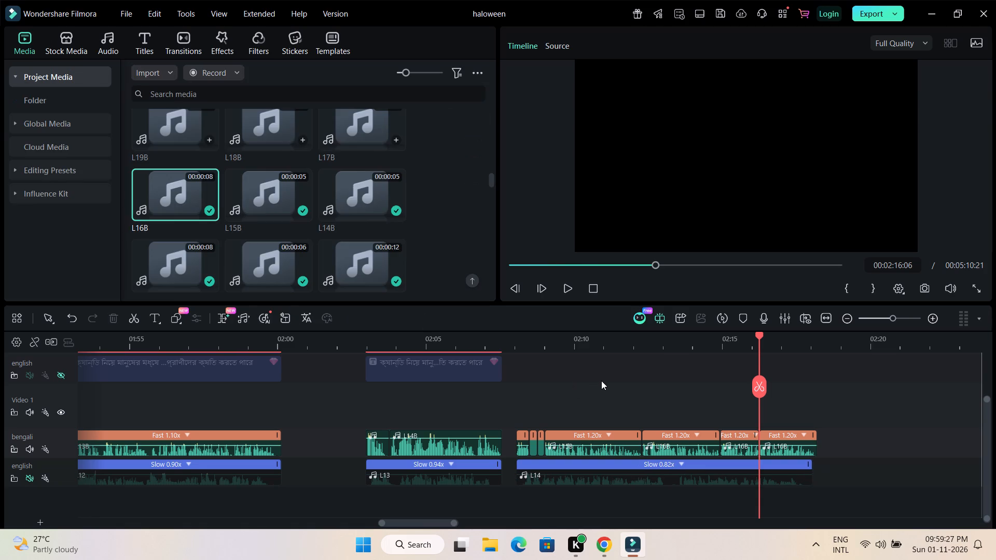
click(605, 402)
Trim the end of the last L16B piece so it finishes together with the English clip L14 below it.
drag(437, 523, 457, 523)
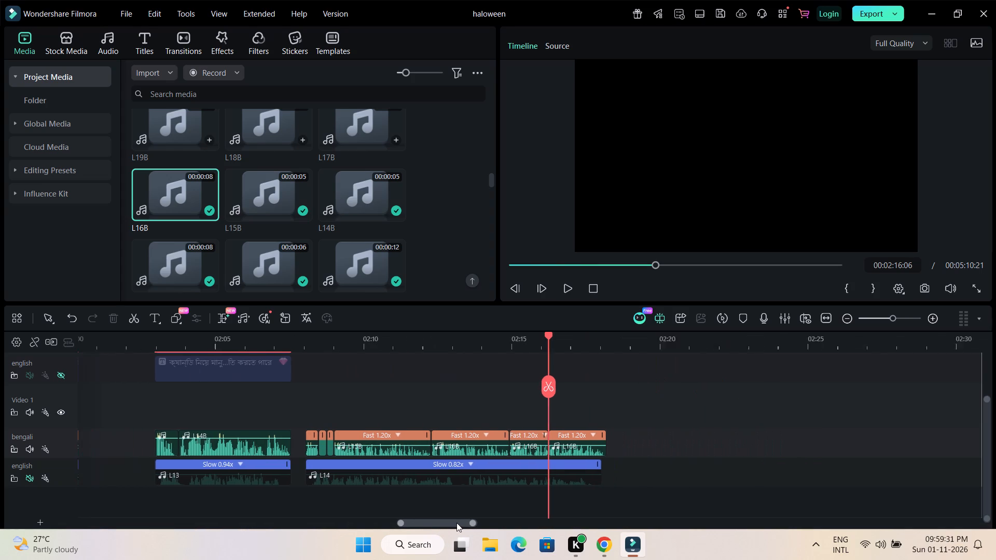
drag(457, 523, 468, 525)
drag(487, 522, 533, 516)
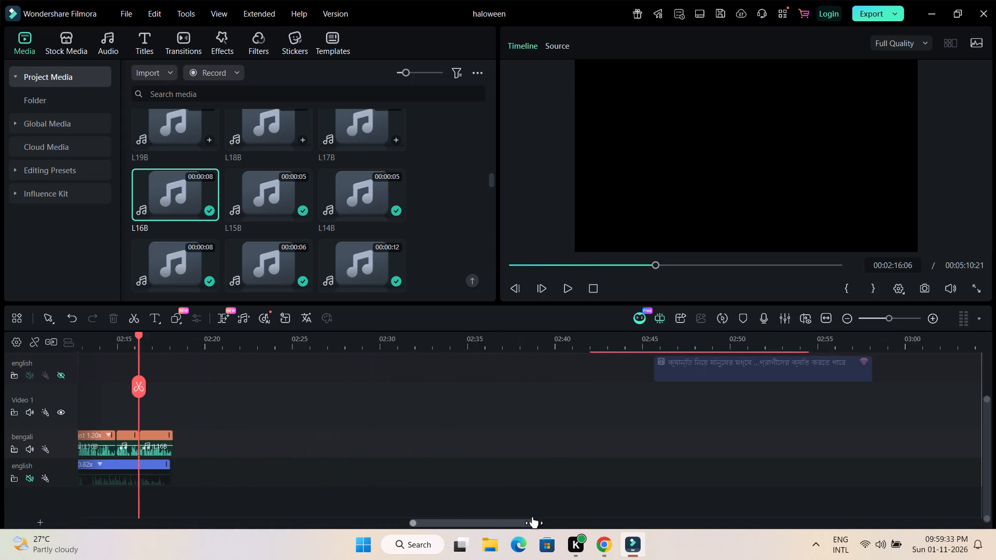
drag(533, 516, 442, 522)
drag(429, 522, 473, 524)
drag(363, 342, 563, 357)
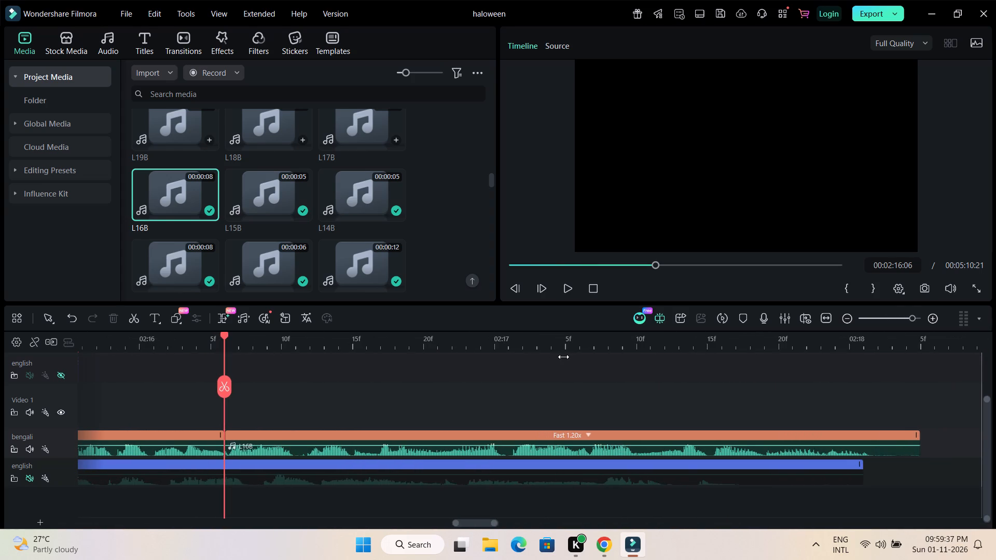
drag(563, 357, 574, 356)
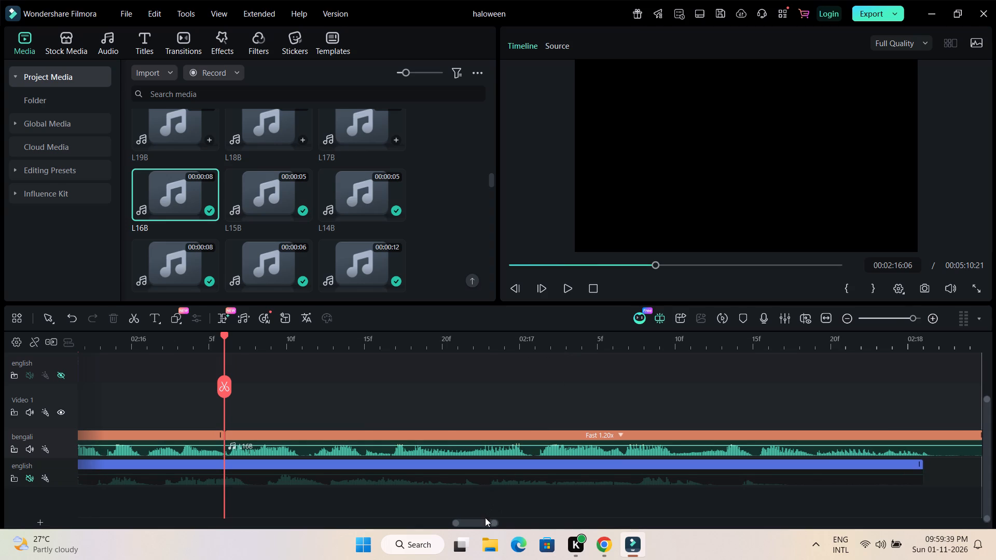
click(479, 524)
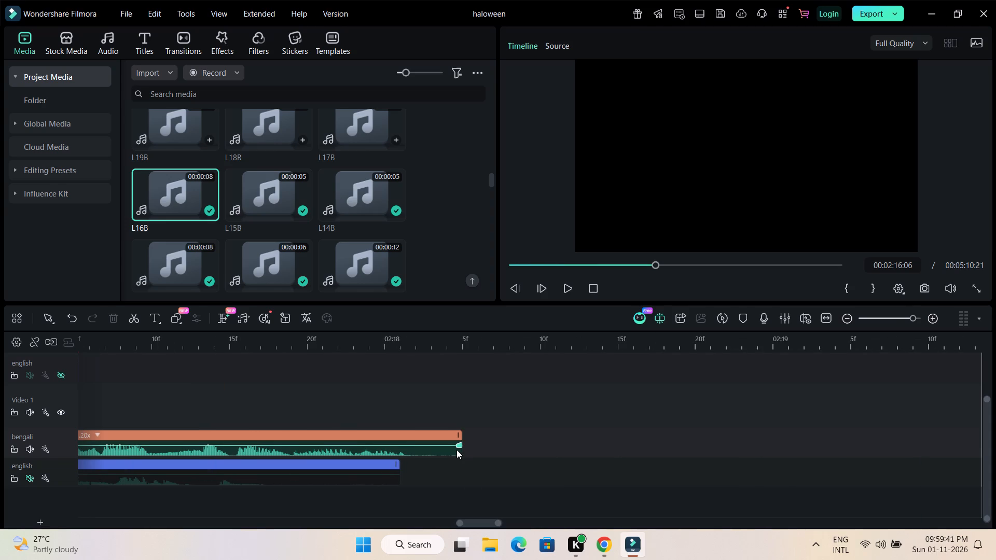
drag(460, 448, 410, 449)
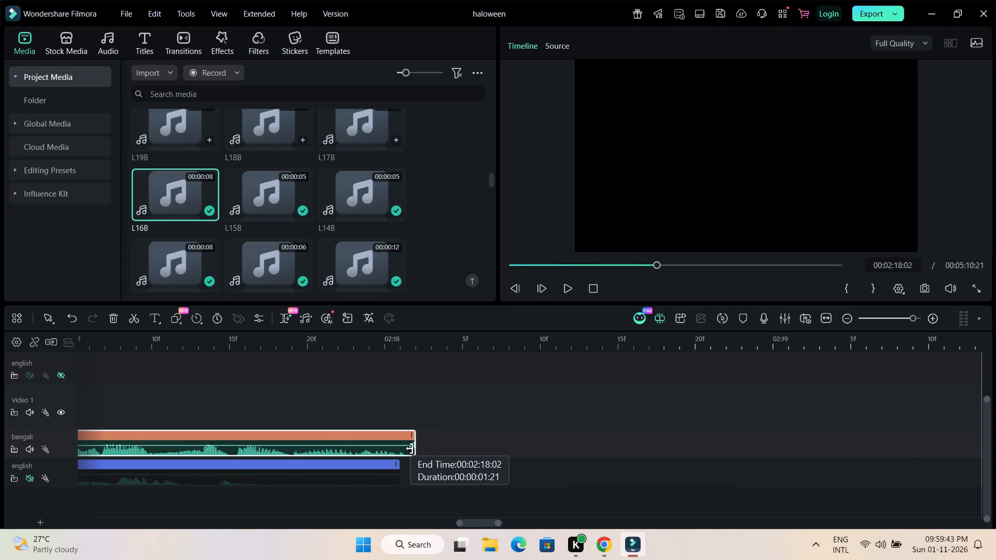
drag(410, 449, 403, 449)
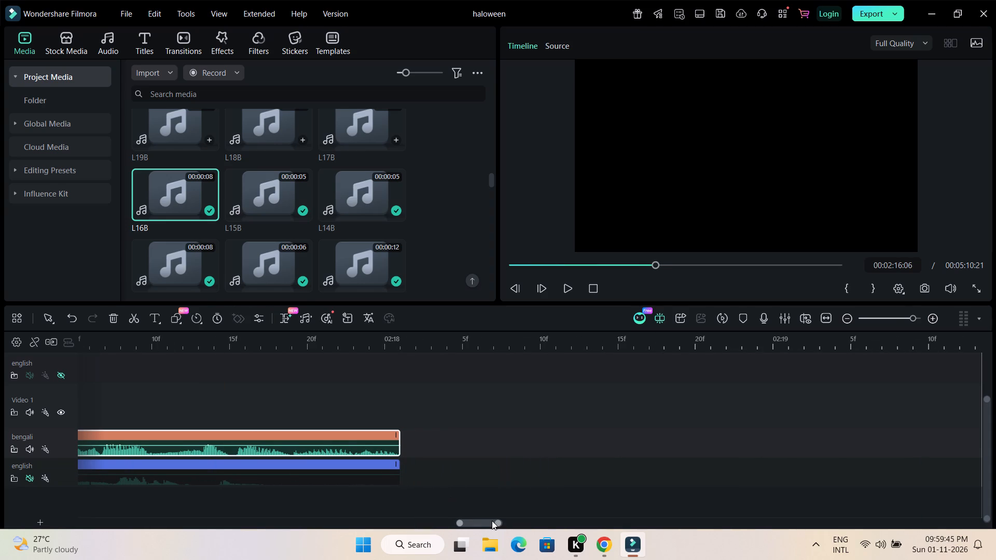
drag(480, 520, 472, 520)
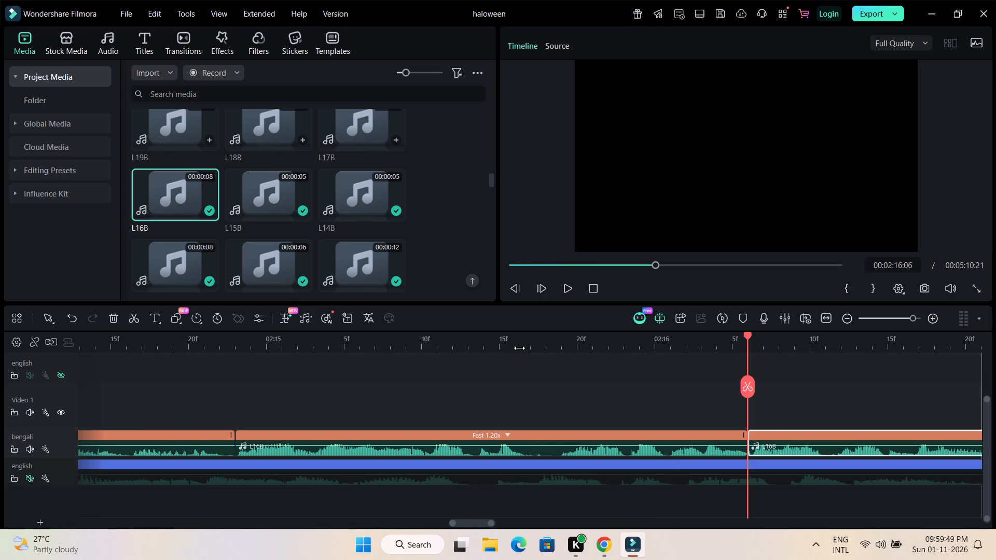
drag(523, 344, 303, 344)
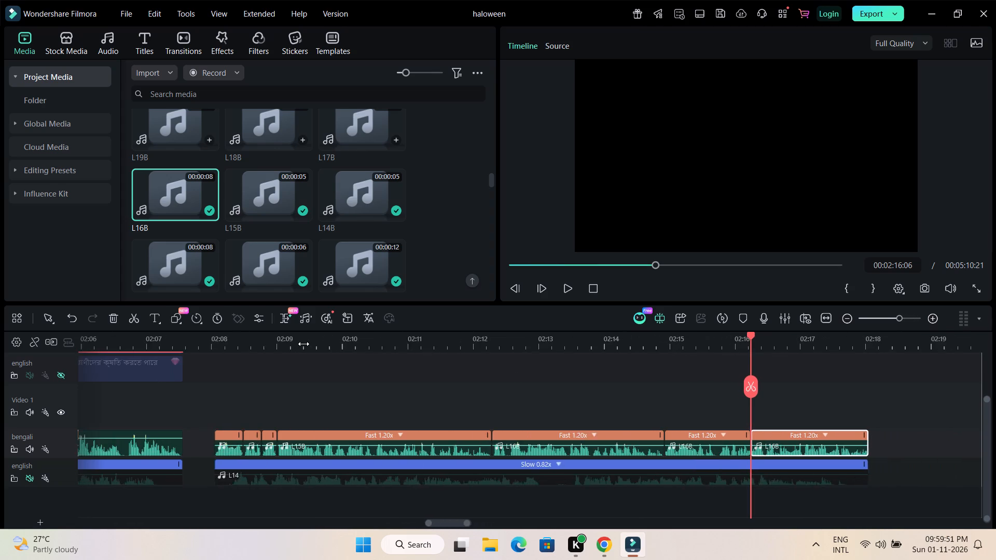
drag(303, 344, 246, 344)
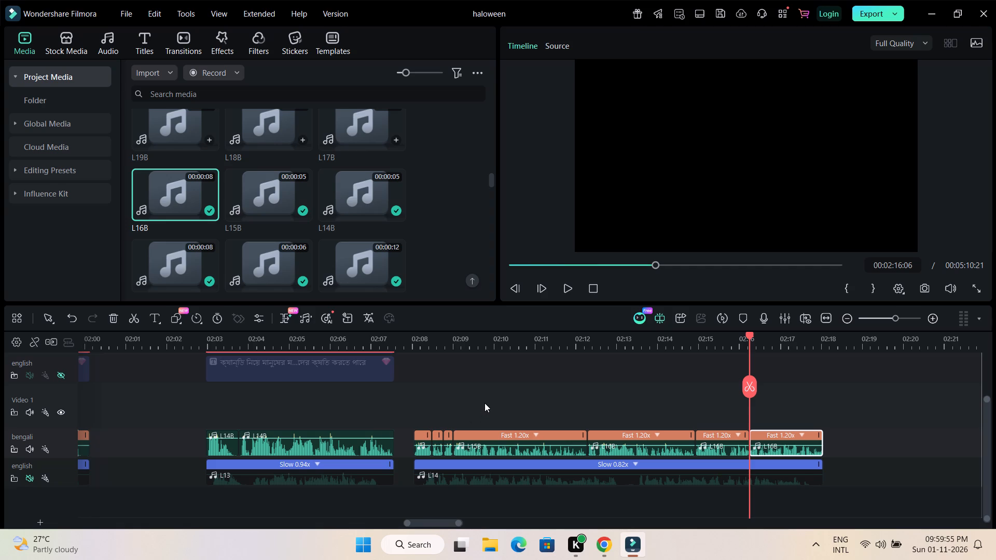
click(520, 389)
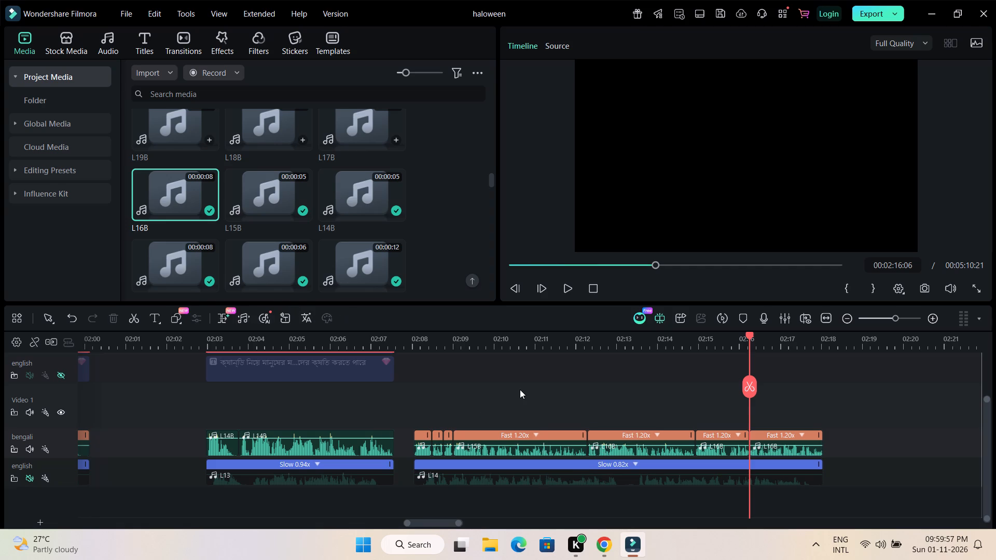
Examine how the bengali and english title clips beyond the L16B voice-over are placed along the rest of the timeline.
scroll(535, 426, up, 1)
drag(461, 523, 465, 523)
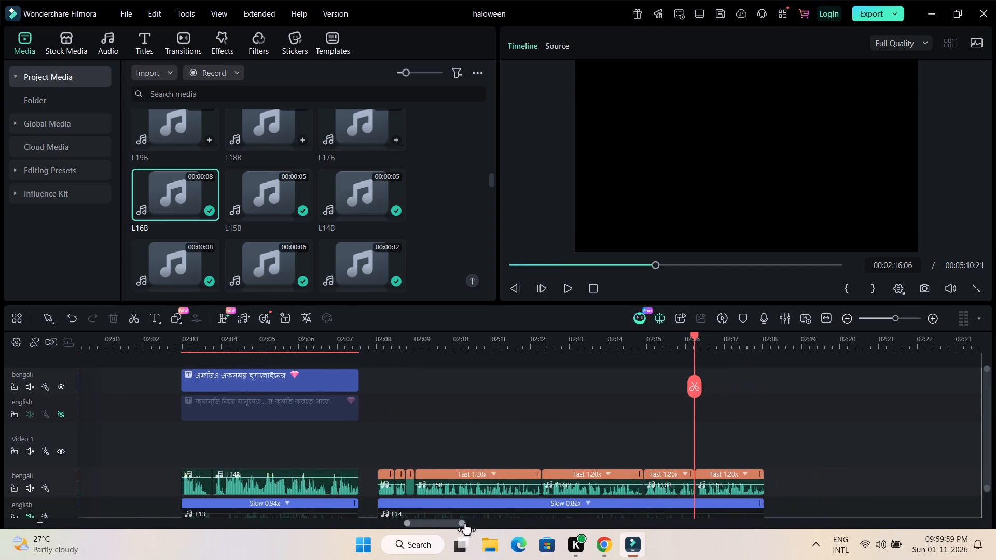
drag(465, 523, 504, 524)
drag(482, 526, 466, 525)
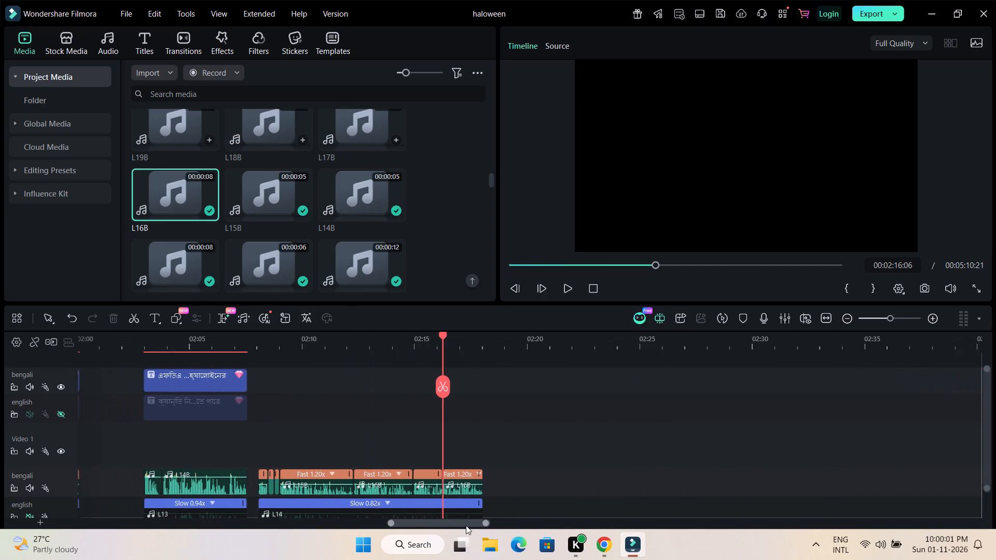
drag(466, 525, 465, 525)
drag(482, 524, 466, 523)
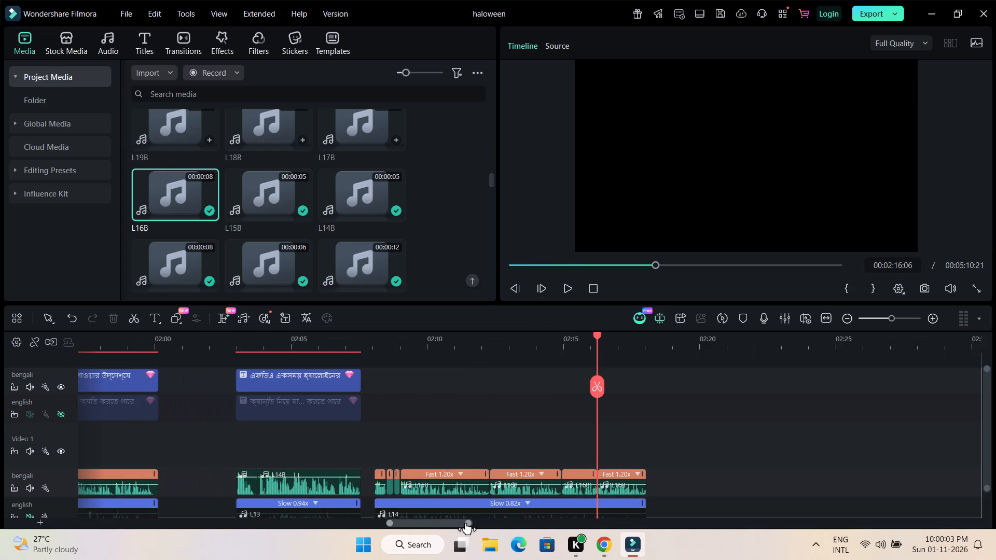
drag(466, 523, 465, 523)
drag(443, 523, 507, 524)
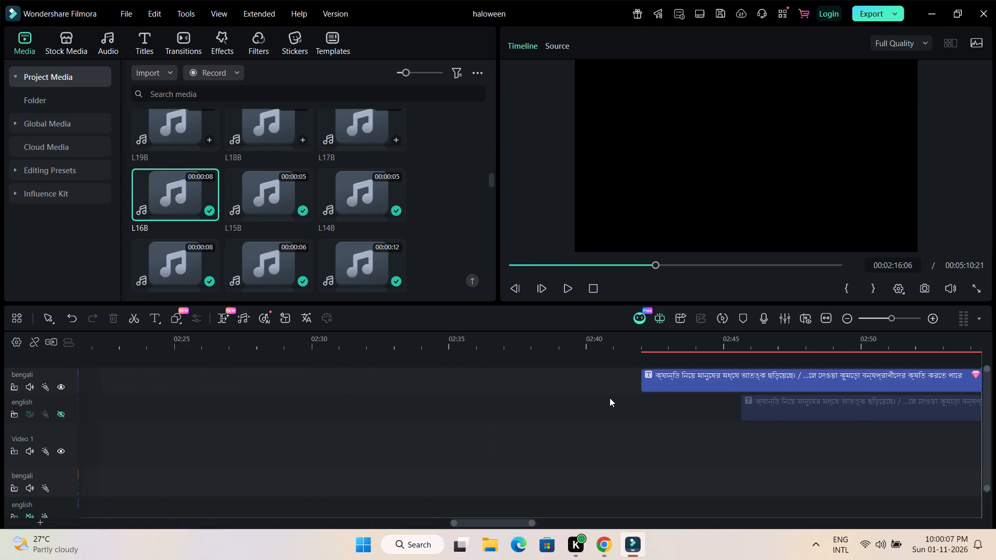
drag(608, 379, 769, 426)
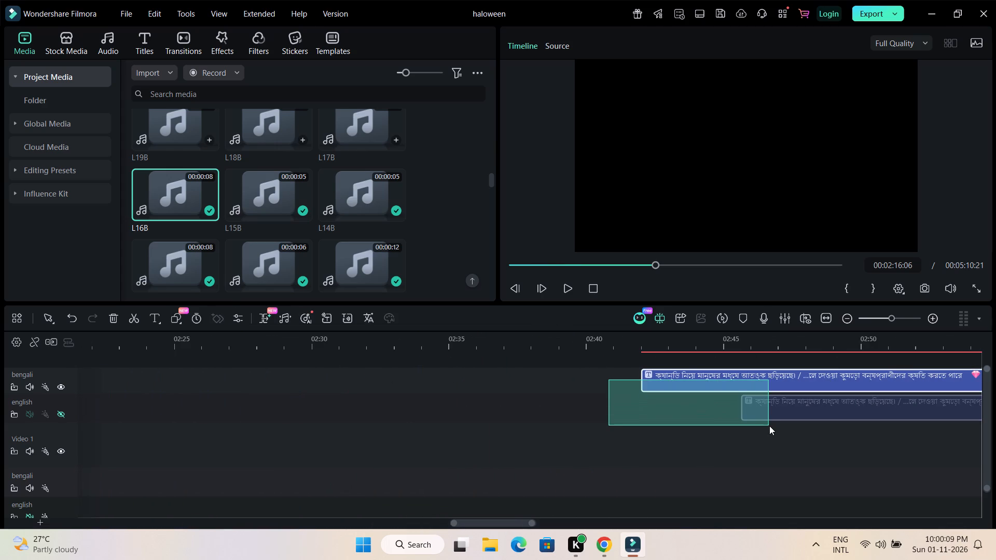
drag(769, 426, 574, 393)
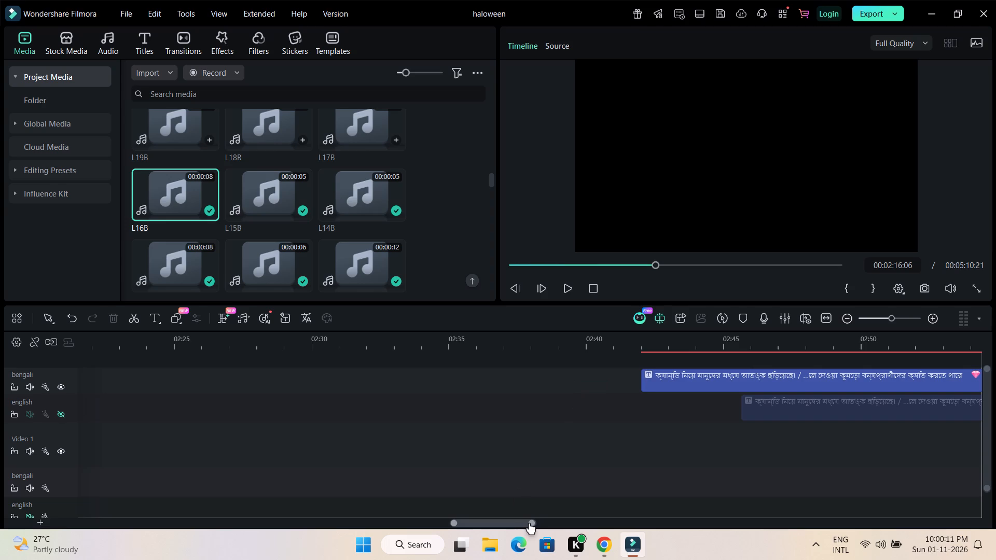
drag(531, 523, 688, 516)
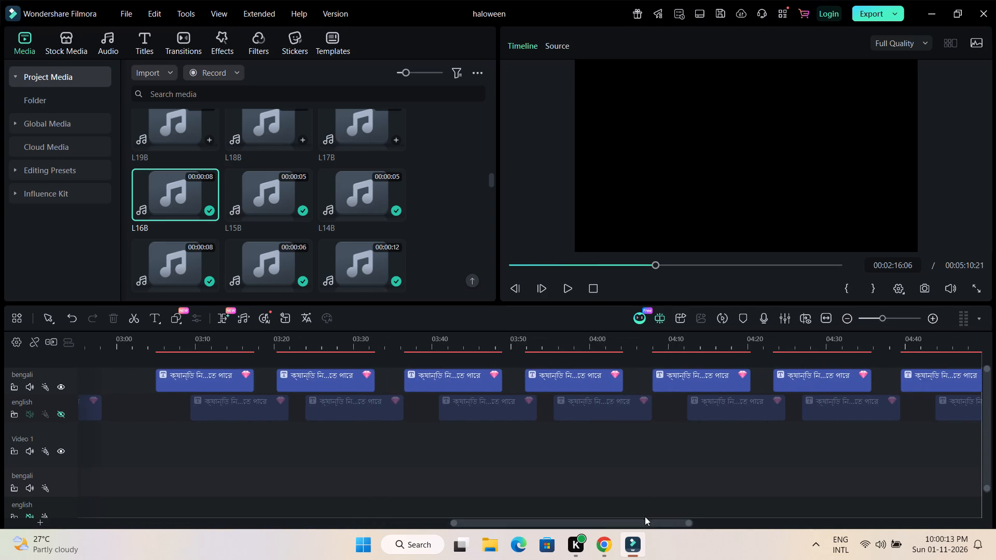
drag(632, 525, 433, 513)
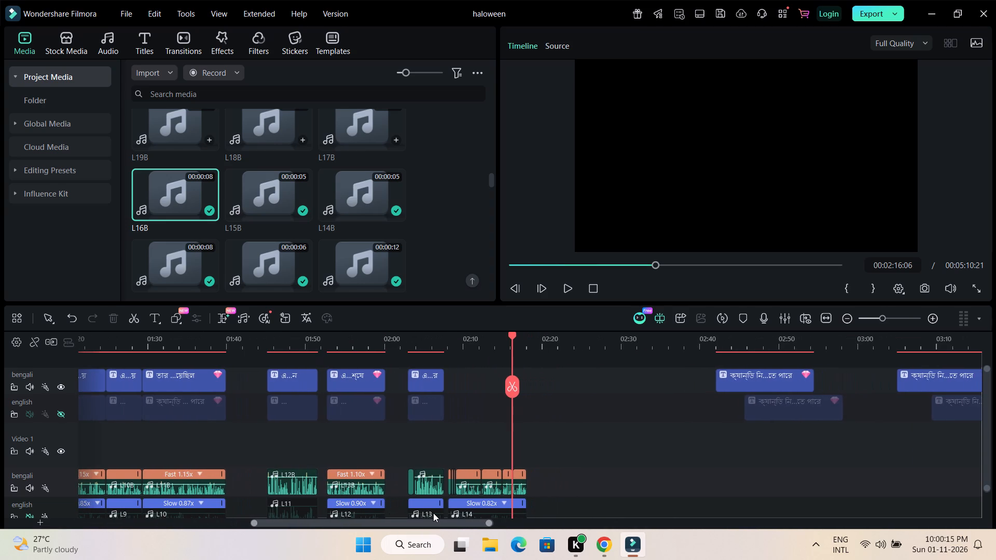
Move the next two bengali and english title pairs earlier so the first bengali title starts right after the L14 voice-over.
drag(433, 513, 435, 512)
drag(673, 380, 737, 395)
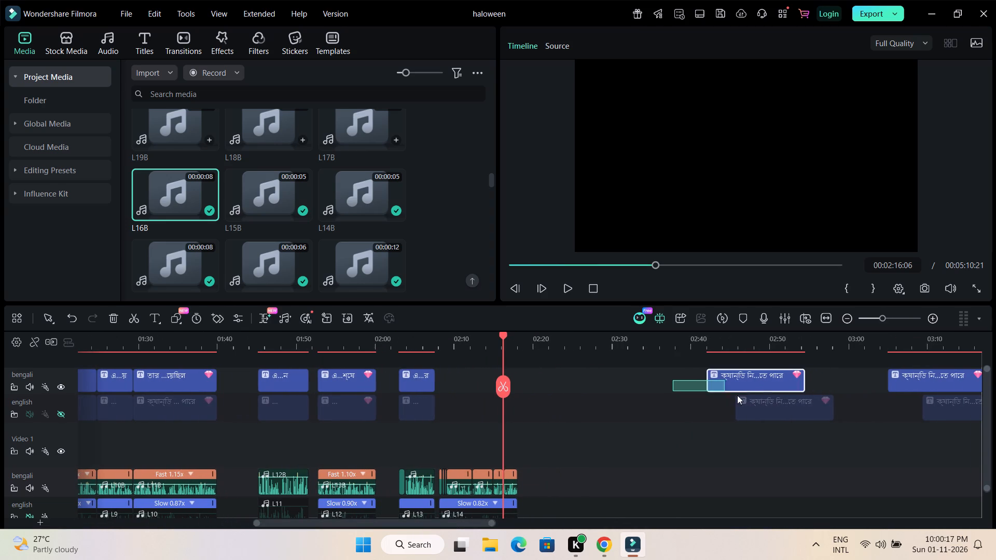
drag(737, 395, 966, 432)
drag(966, 413, 864, 413)
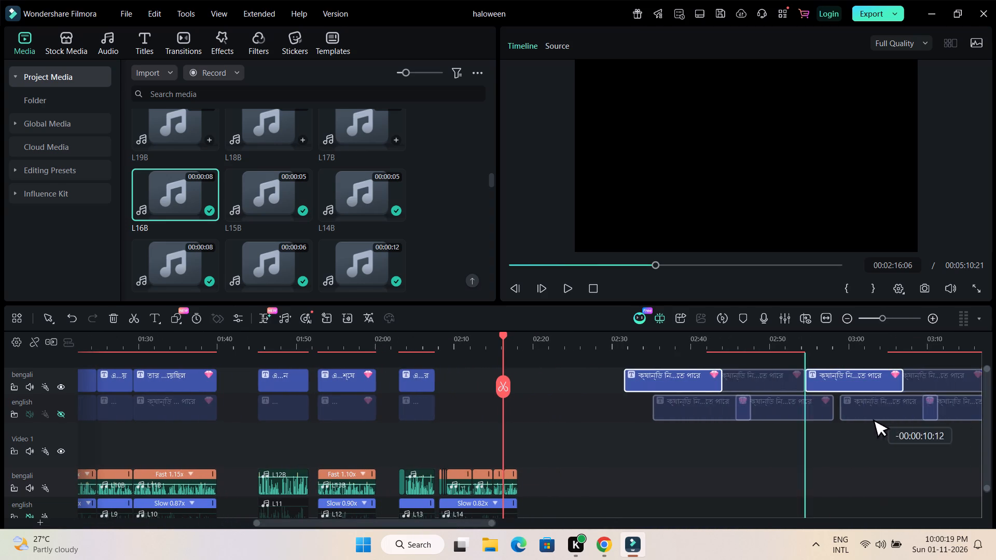
drag(864, 413, 775, 411)
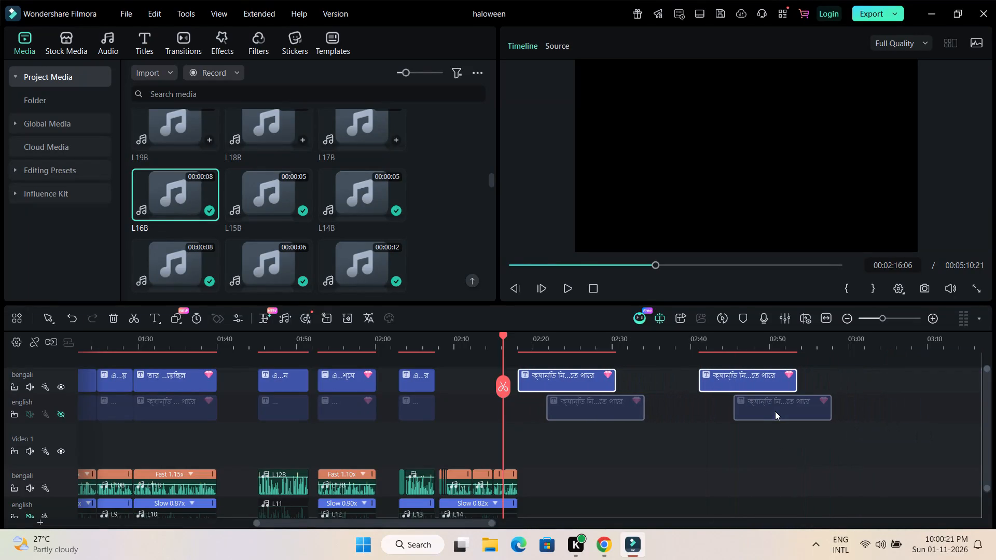
Shift both title pairs further back so the first bengali title starts together with the English voice-over clip L14.
drag(454, 522, 527, 522)
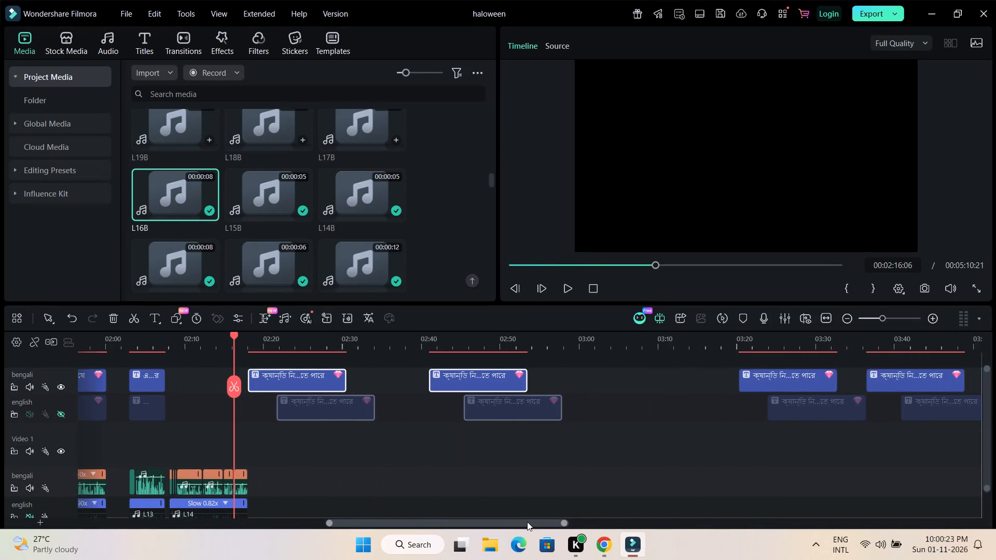
drag(527, 522, 505, 522)
drag(310, 523, 478, 533)
drag(513, 522, 447, 518)
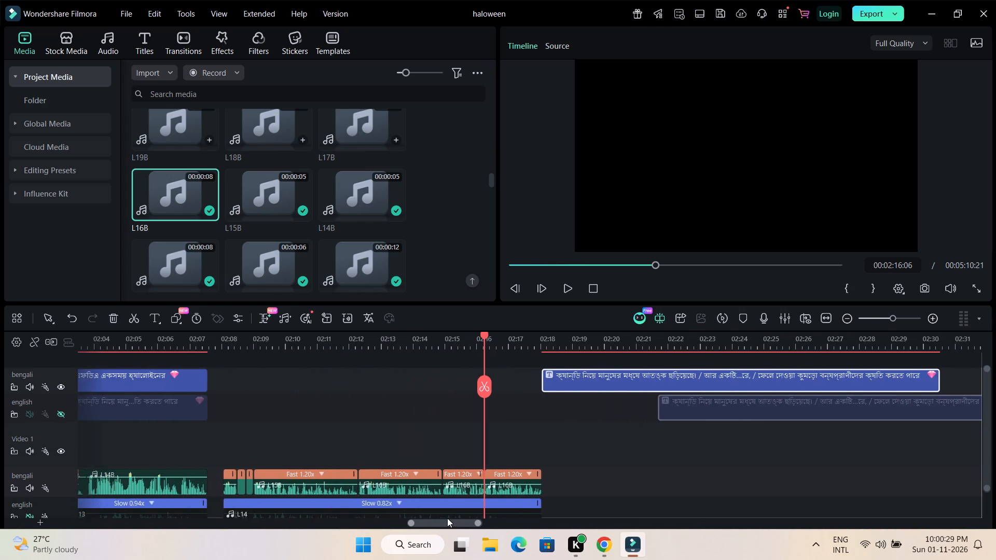
drag(447, 518, 444, 517)
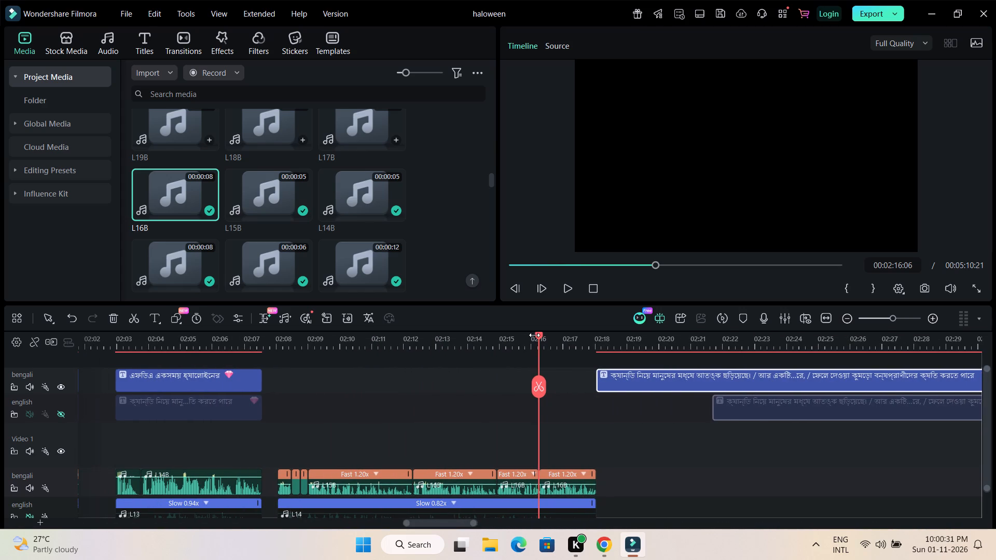
drag(539, 336, 262, 338)
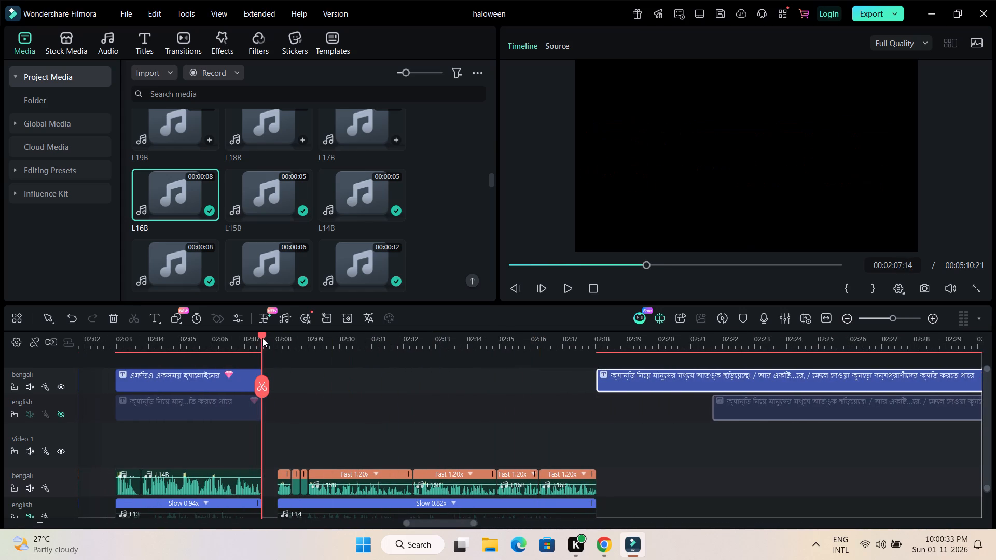
drag(262, 338, 257, 338)
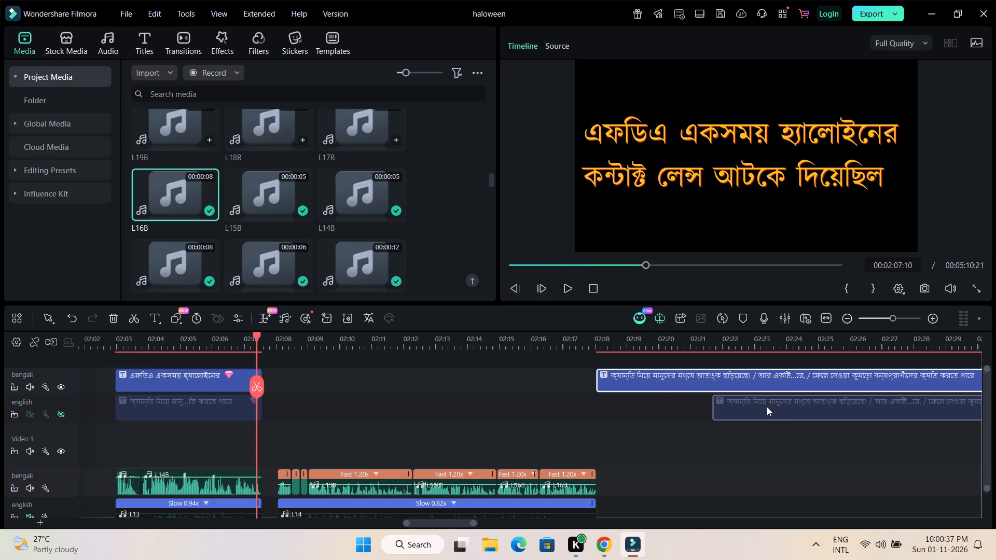
drag(774, 408, 450, 398)
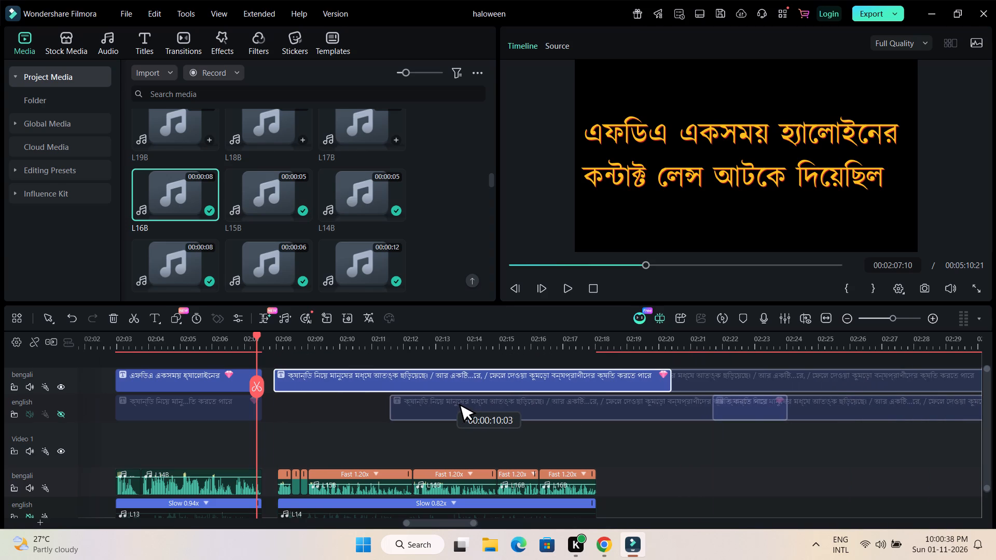
drag(450, 398, 453, 398)
click(726, 466)
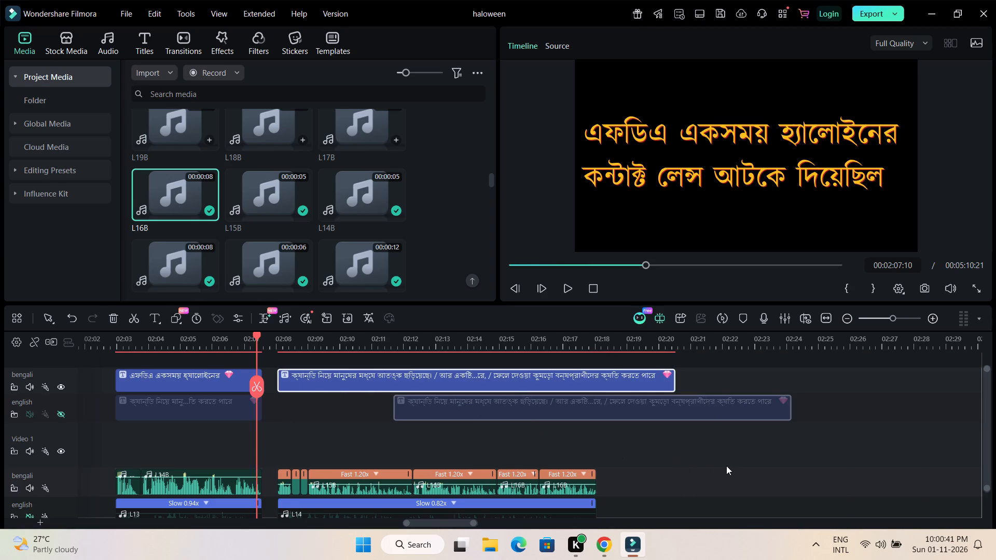
Move the first english title earlier so it lines up exactly beneath the bengali title starting at L14.
drag(737, 413, 622, 413)
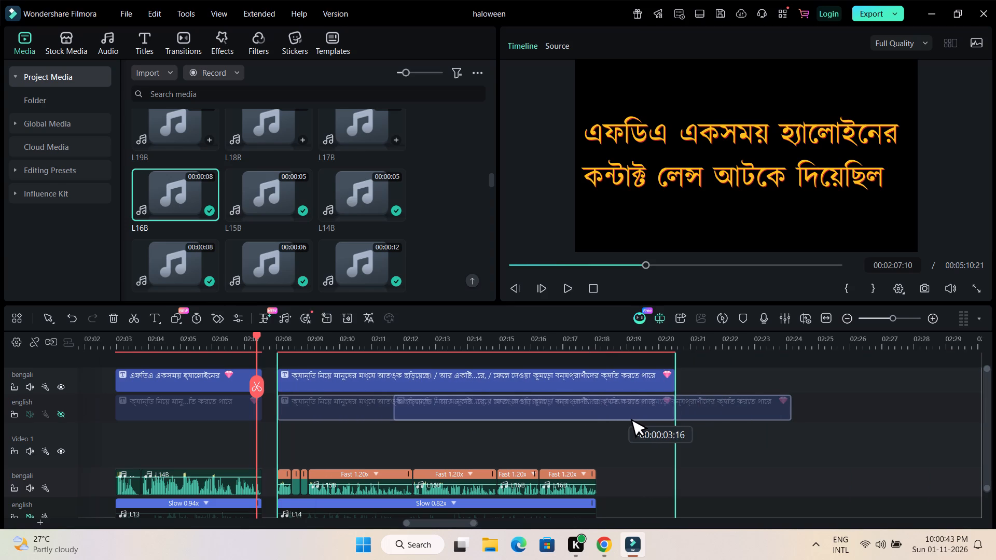
drag(622, 413, 618, 413)
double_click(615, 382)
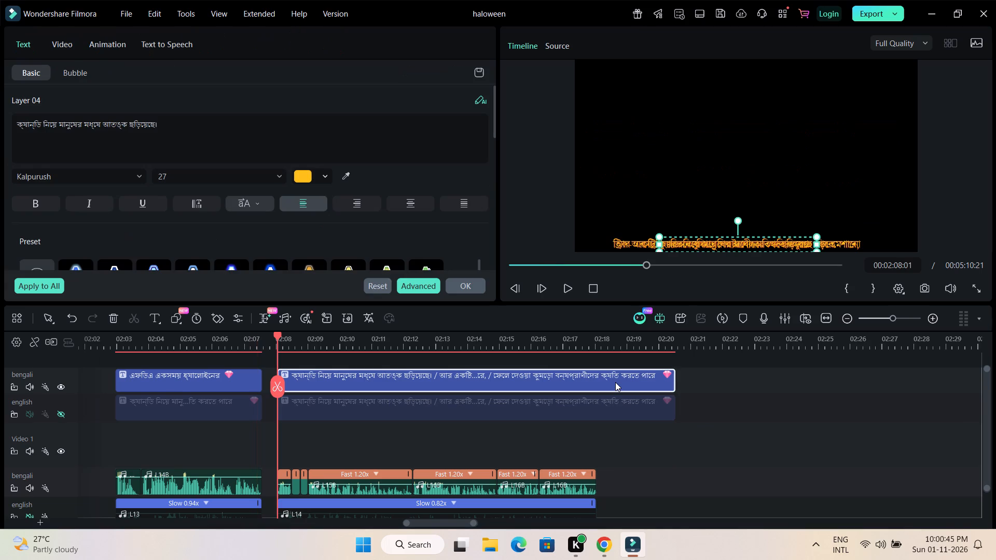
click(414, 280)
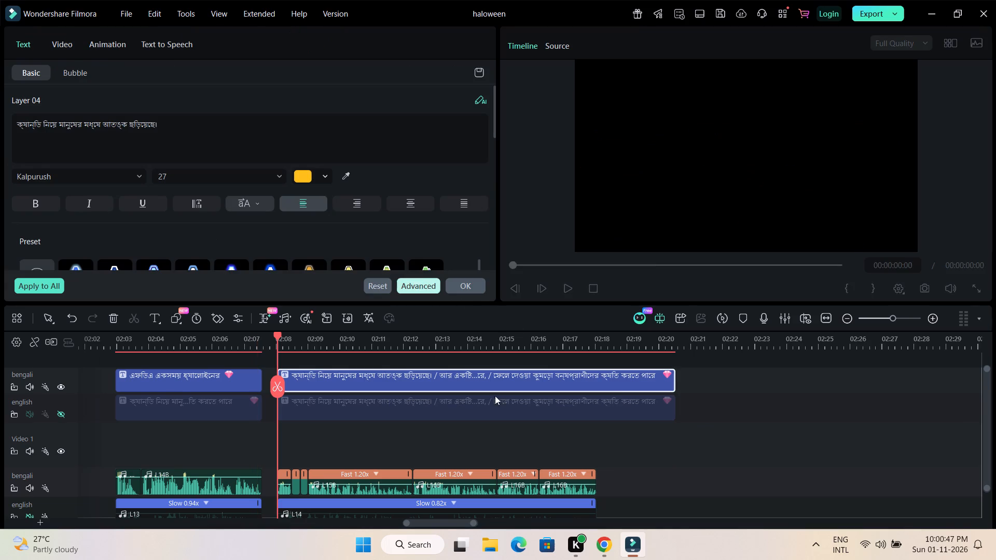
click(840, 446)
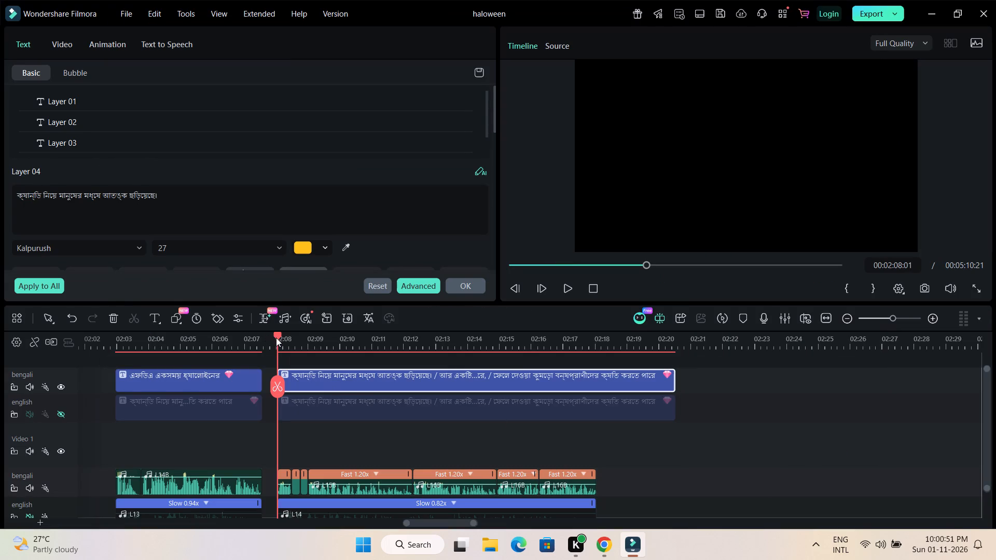
drag(277, 338, 176, 338)
key(space)
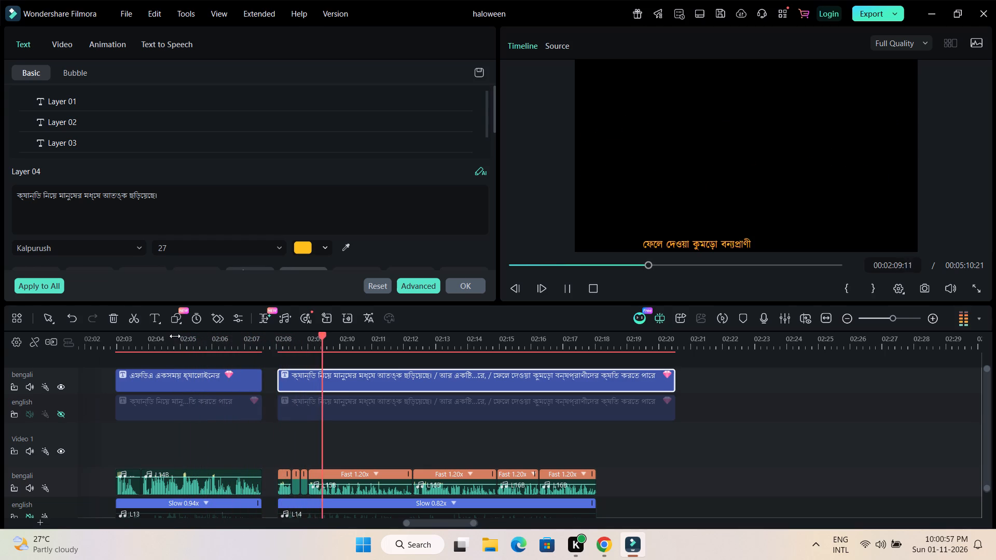
key(space)
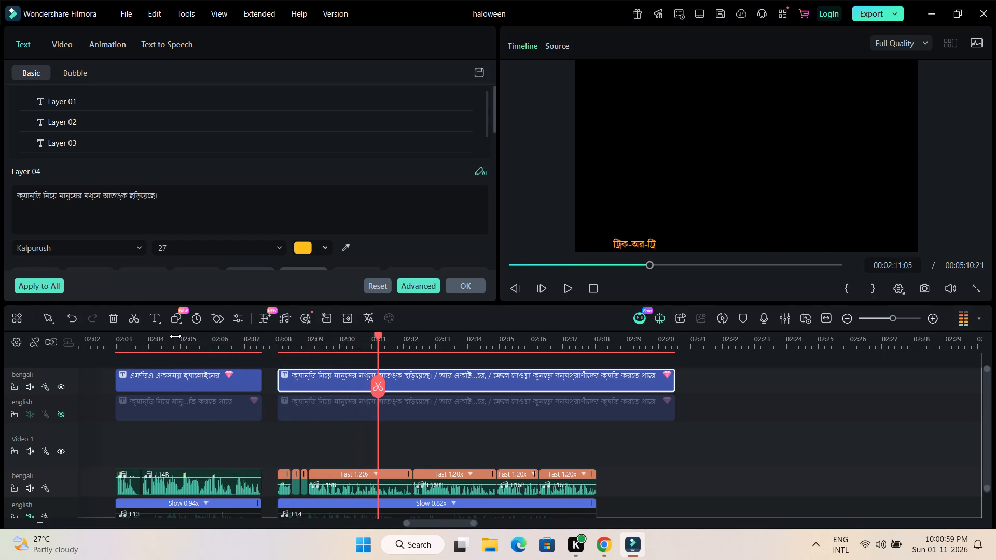
key(space)
key(space)
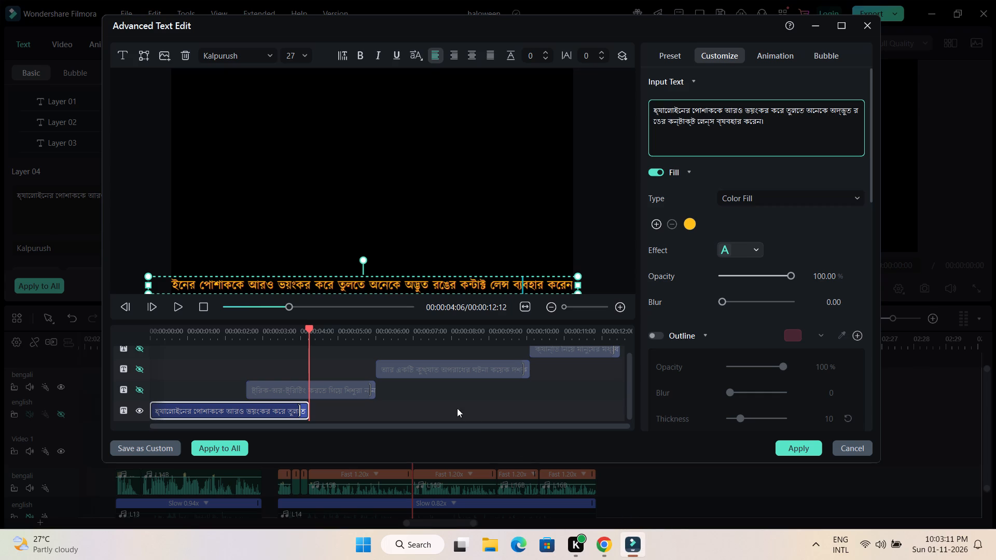
drag(310, 328, 240, 328)
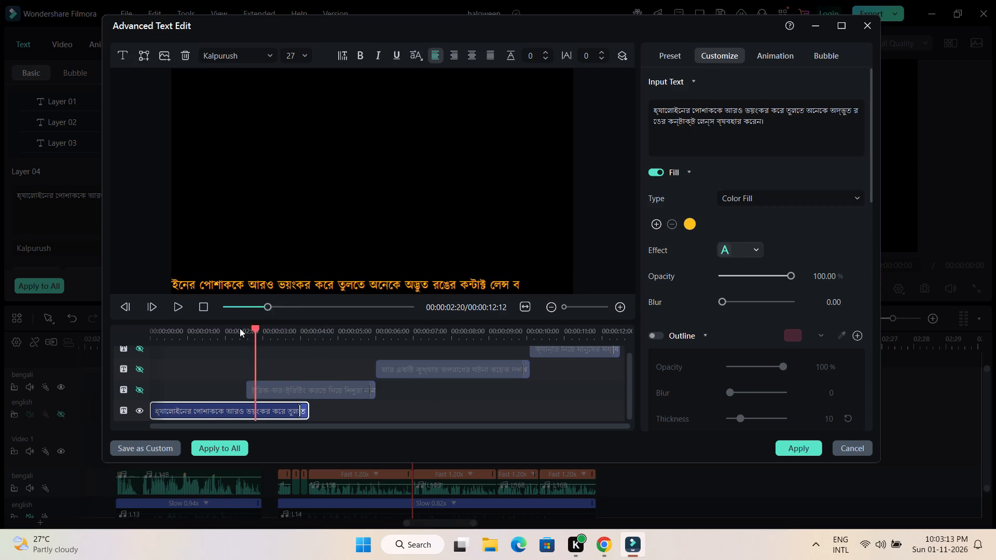
drag(240, 328, 117, 330)
key(space)
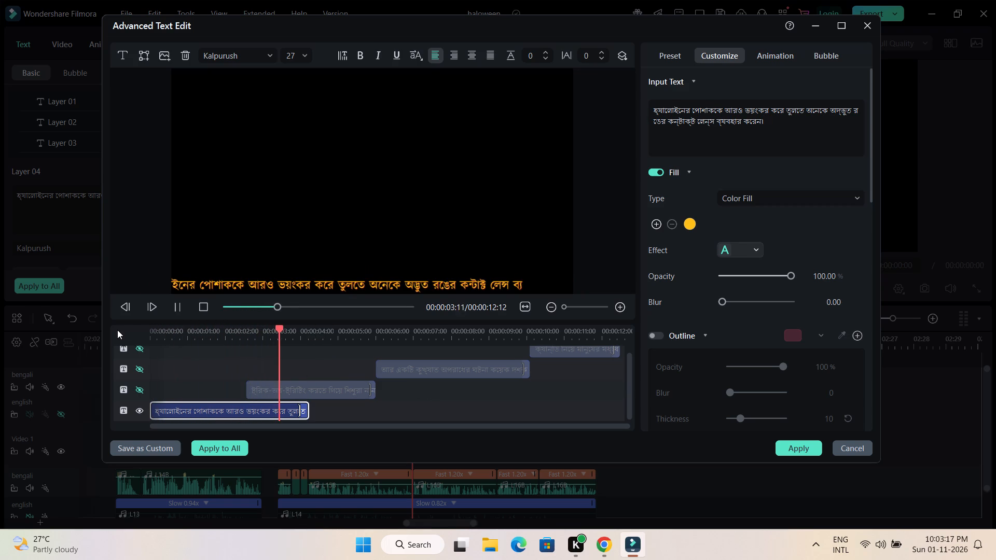
key(space)
key(space)
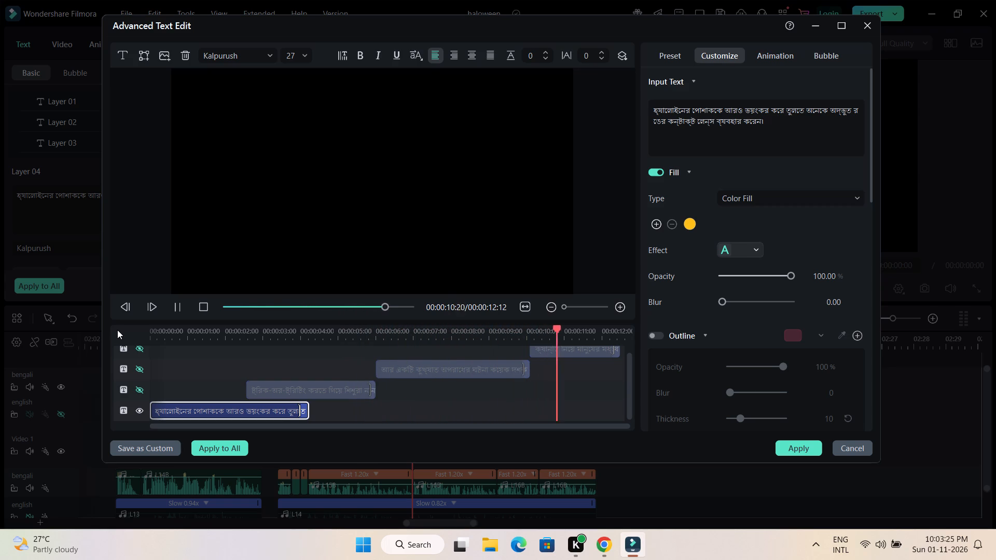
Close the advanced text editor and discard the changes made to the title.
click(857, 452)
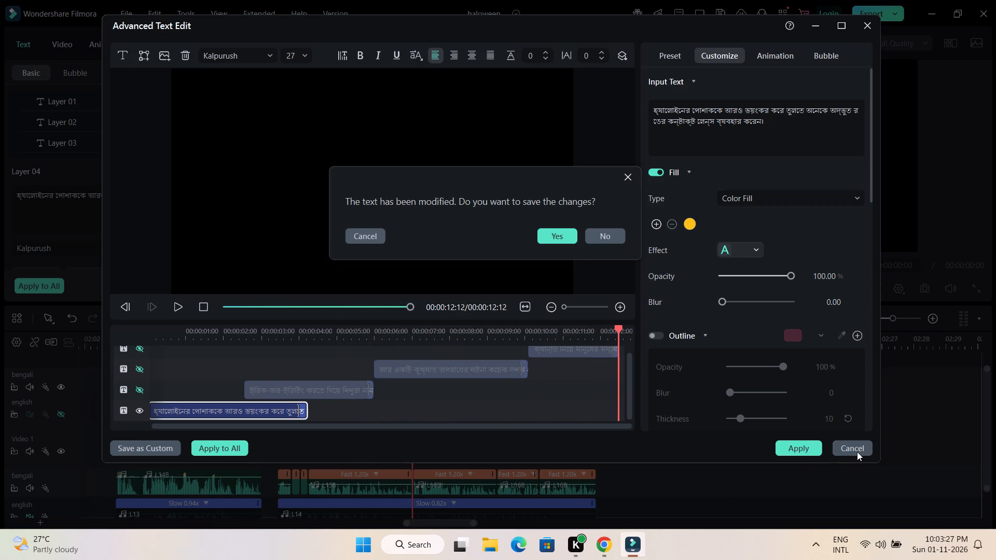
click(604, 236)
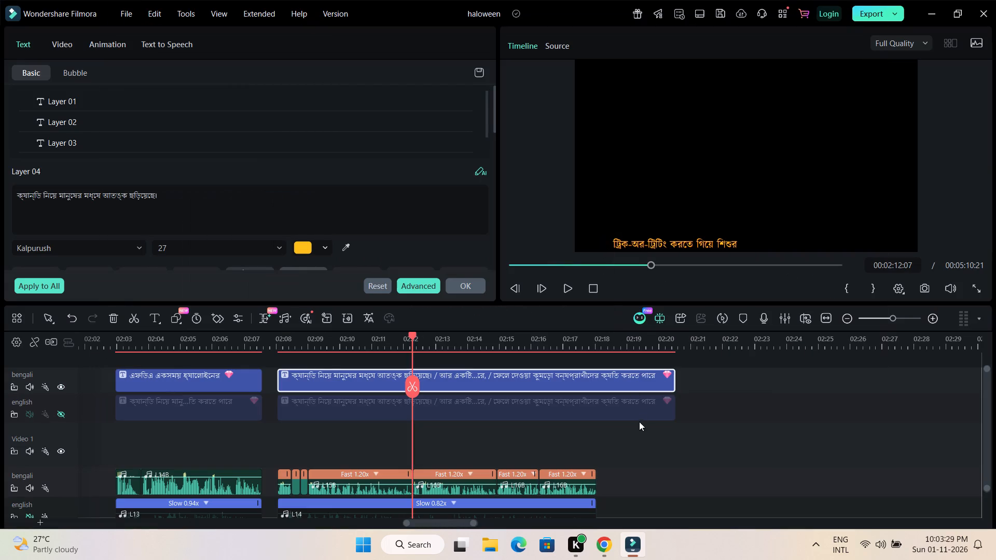
Shorten the bengali and english titles above L14 so that both end together with the L14 clip.
drag(672, 384, 606, 384)
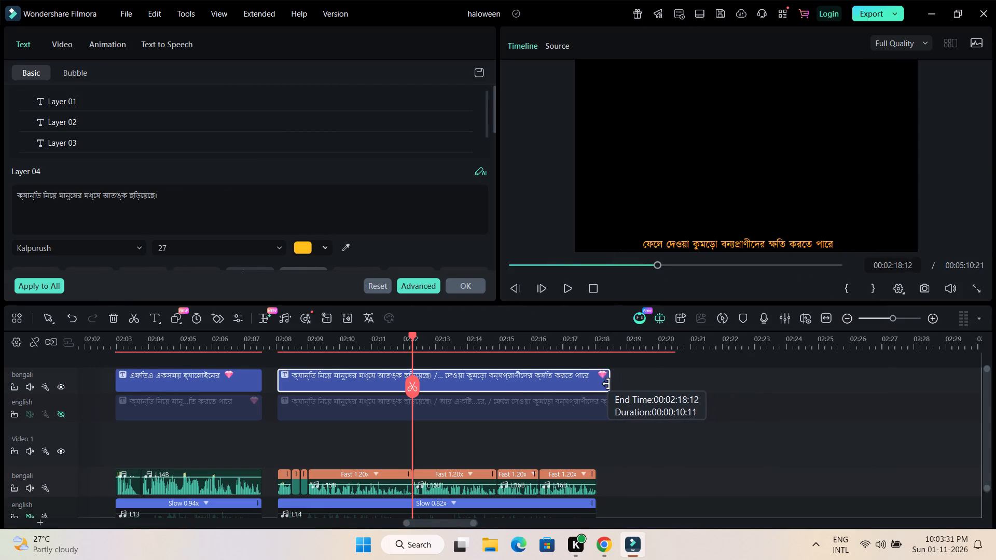
drag(606, 384, 596, 384)
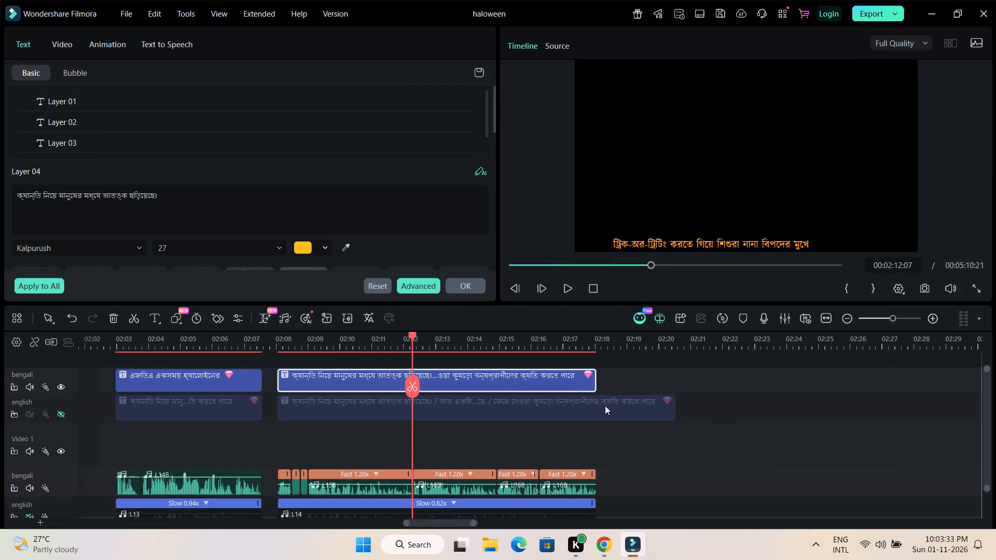
click(606, 409)
drag(673, 408, 644, 408)
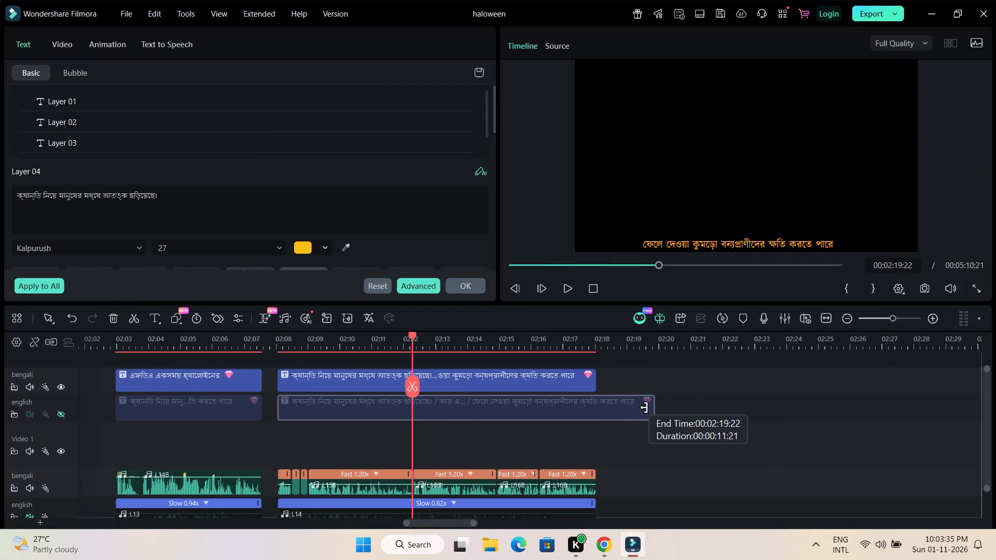
drag(644, 408, 597, 408)
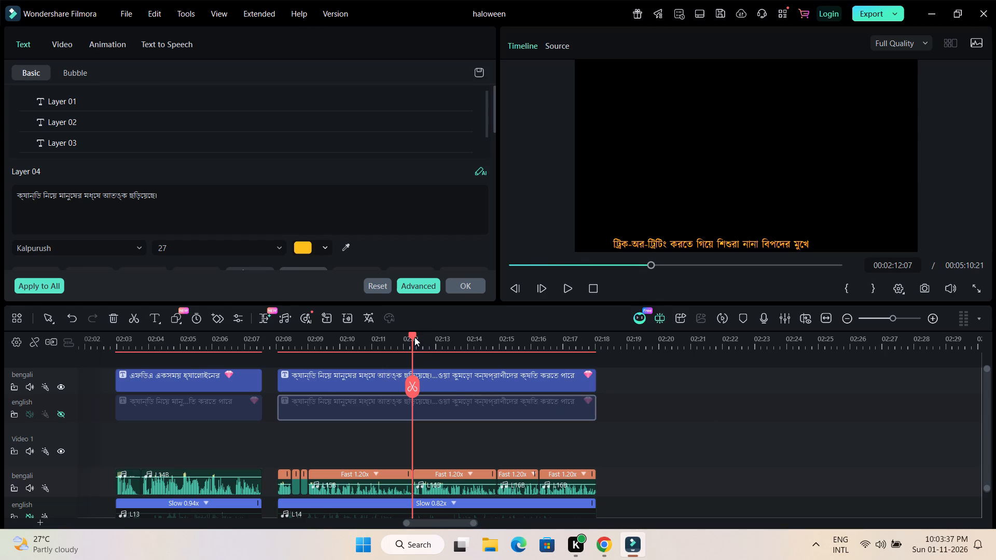
Play the shortened title with its voice-overs from just before L14 to its end, and move the playhead back to the L16B voice-overs.
drag(412, 337, 271, 340)
key(space)
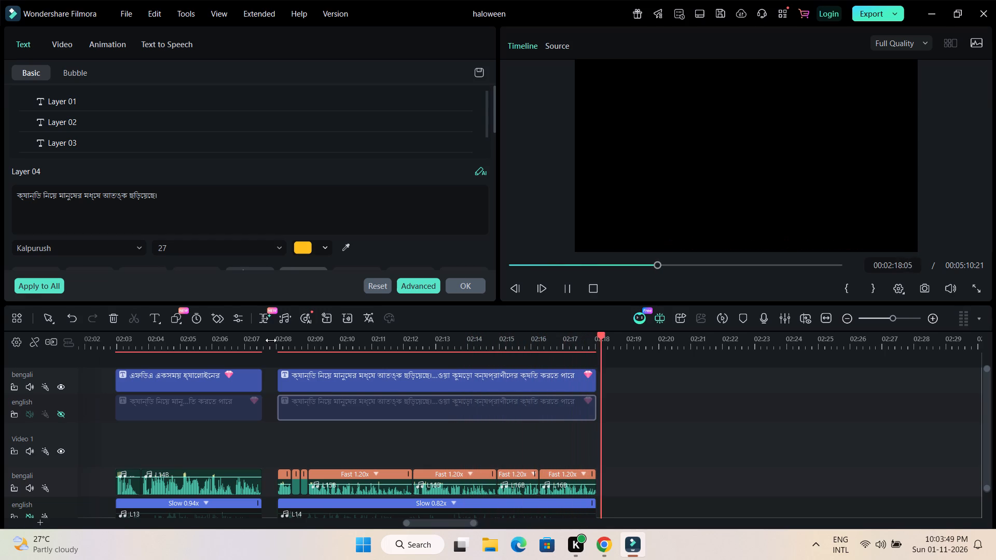
key(space)
drag(608, 334, 459, 355)
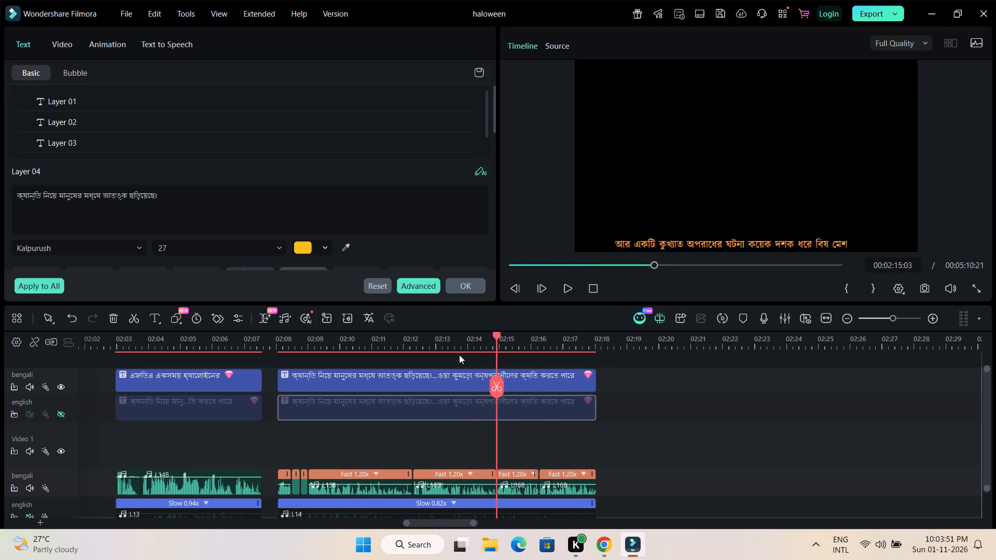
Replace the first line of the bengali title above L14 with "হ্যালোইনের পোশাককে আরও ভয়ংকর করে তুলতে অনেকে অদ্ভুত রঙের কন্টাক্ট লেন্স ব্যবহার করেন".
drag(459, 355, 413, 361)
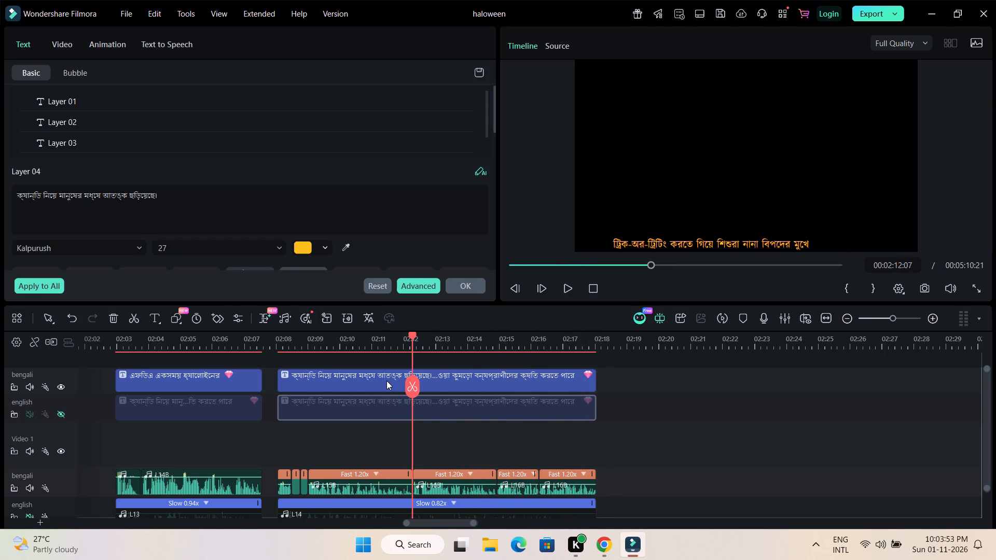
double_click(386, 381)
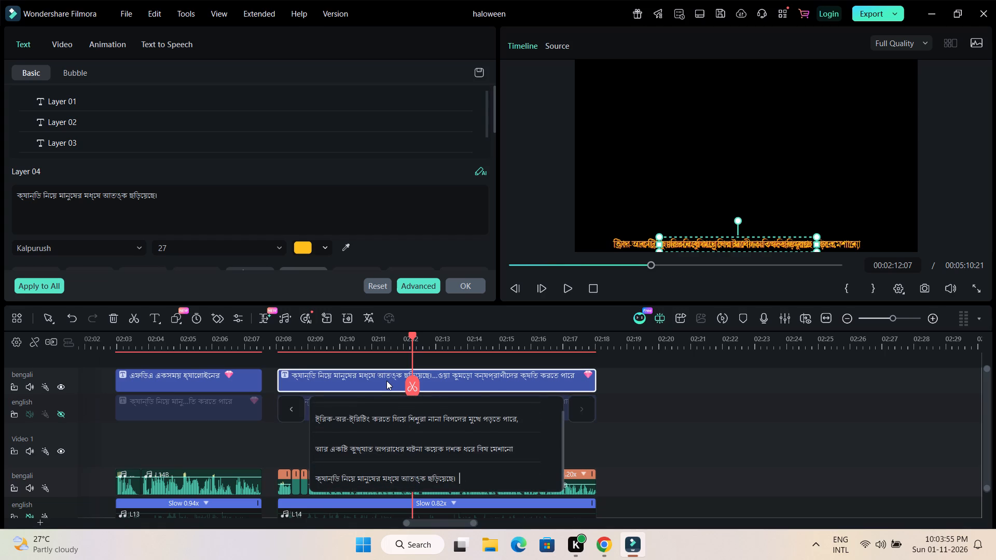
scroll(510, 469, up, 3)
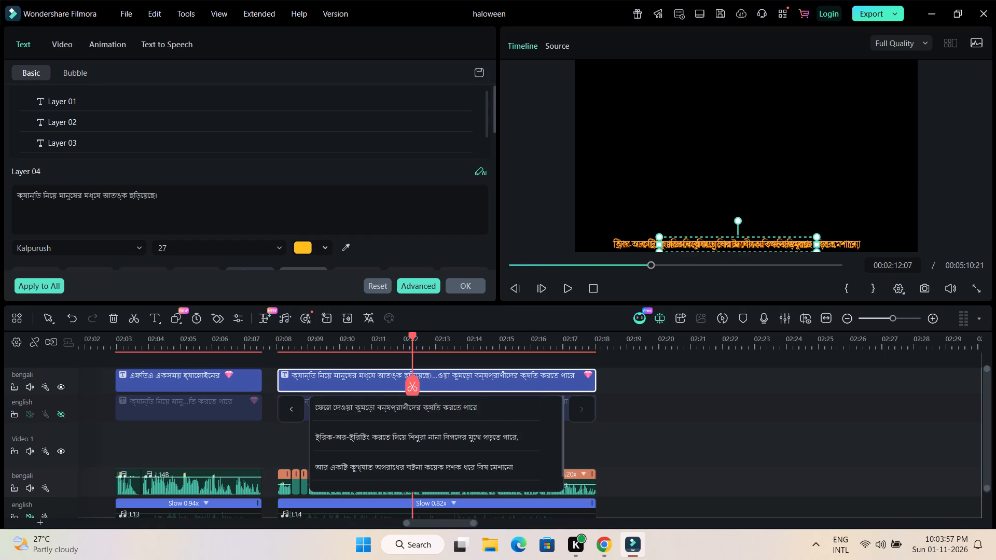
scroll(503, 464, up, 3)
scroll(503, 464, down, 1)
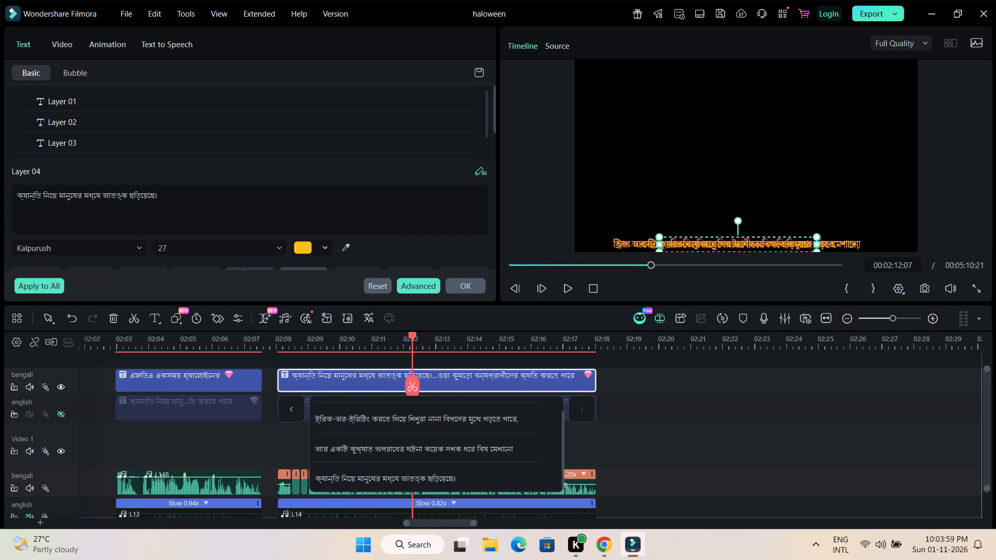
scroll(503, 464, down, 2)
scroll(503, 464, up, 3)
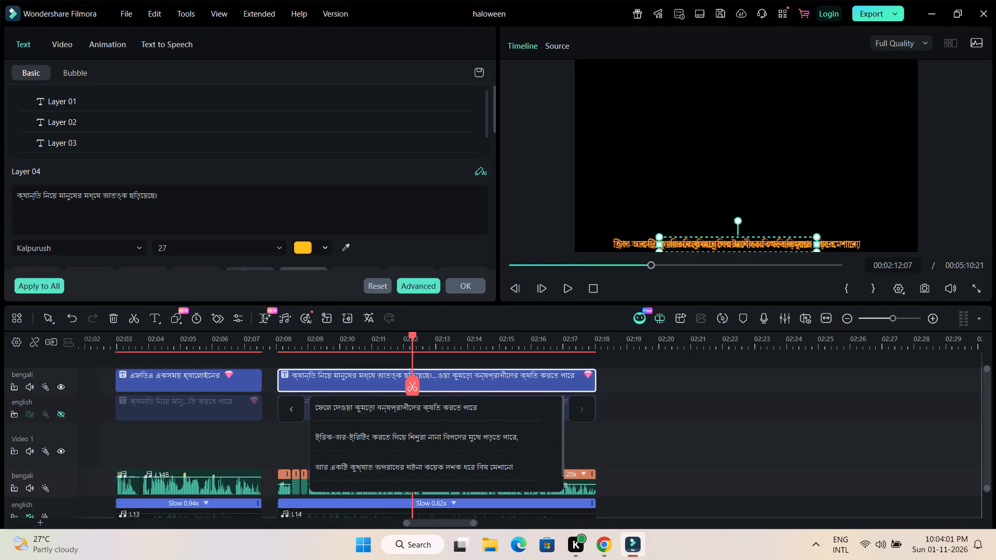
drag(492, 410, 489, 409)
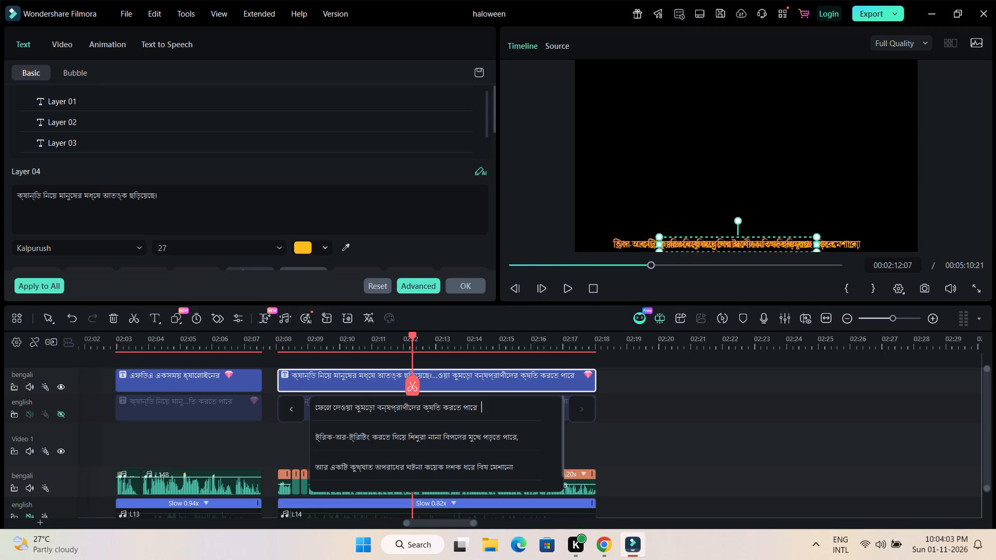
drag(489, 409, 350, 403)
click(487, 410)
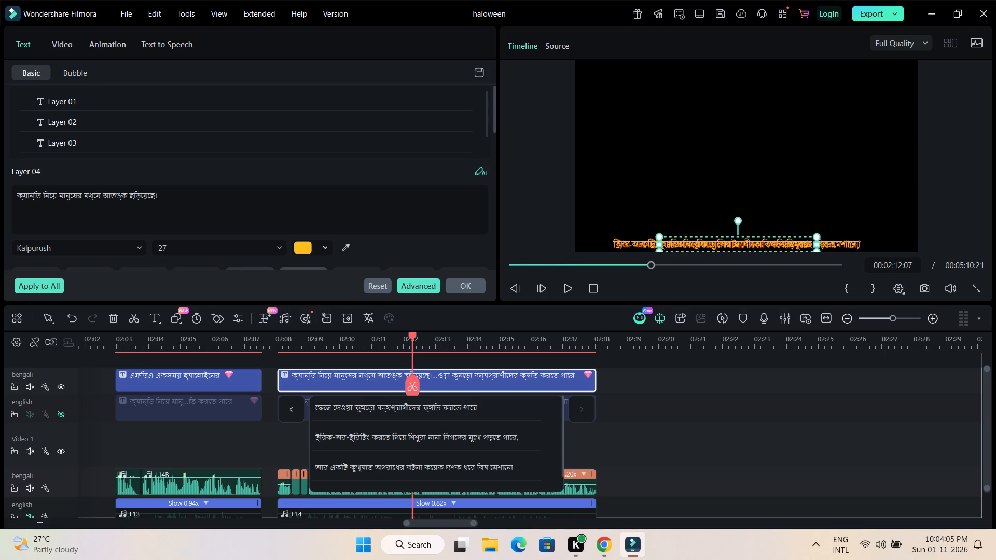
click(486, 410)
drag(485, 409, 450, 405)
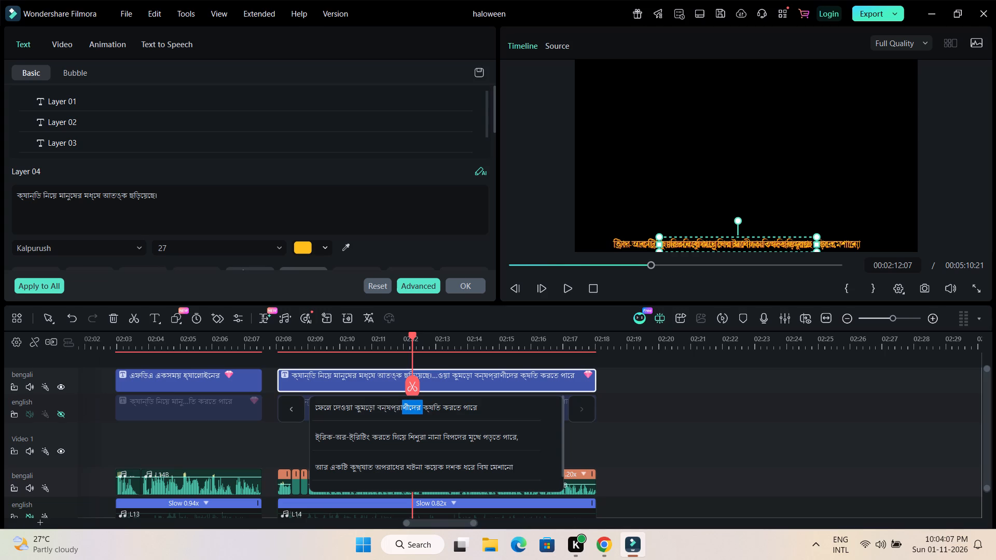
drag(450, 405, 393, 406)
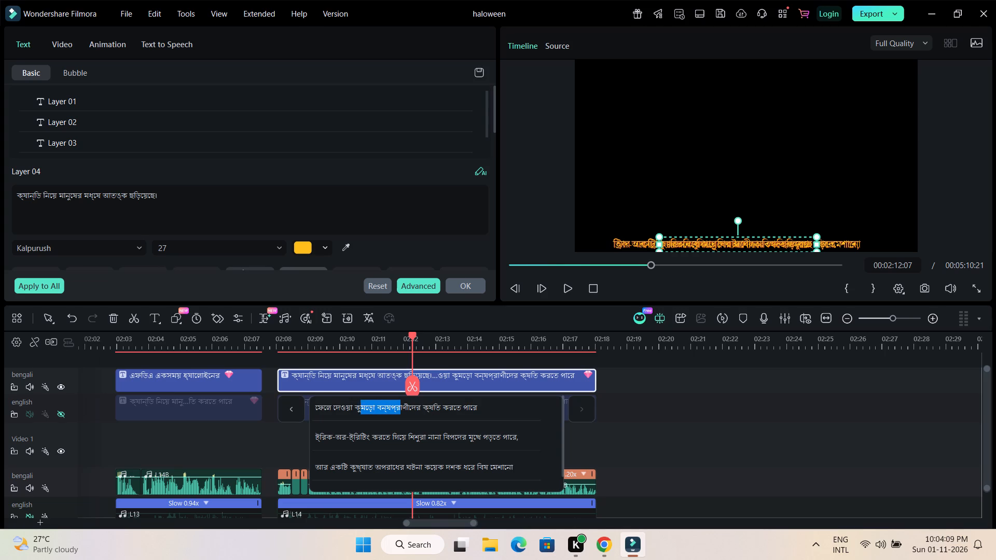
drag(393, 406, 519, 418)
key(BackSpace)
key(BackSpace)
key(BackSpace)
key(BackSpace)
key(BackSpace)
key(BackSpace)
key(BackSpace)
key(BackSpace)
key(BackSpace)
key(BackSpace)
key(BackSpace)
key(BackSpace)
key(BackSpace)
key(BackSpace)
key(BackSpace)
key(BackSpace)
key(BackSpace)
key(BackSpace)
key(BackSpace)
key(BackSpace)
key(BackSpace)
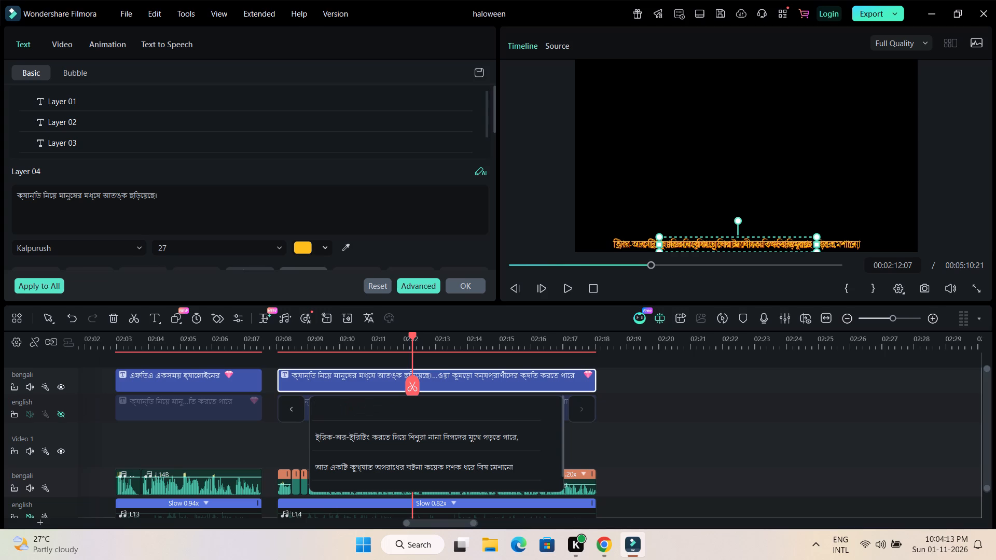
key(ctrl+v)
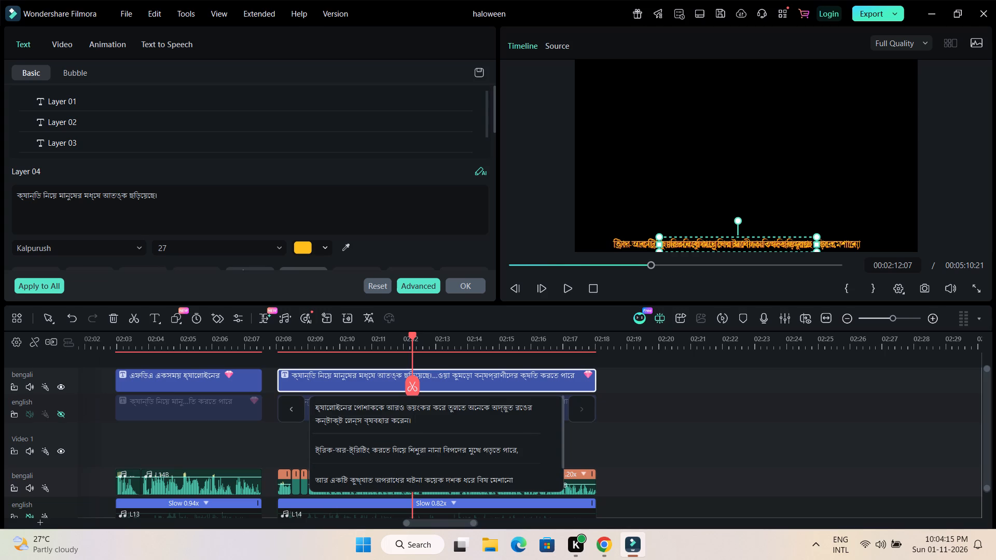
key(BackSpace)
click(605, 544)
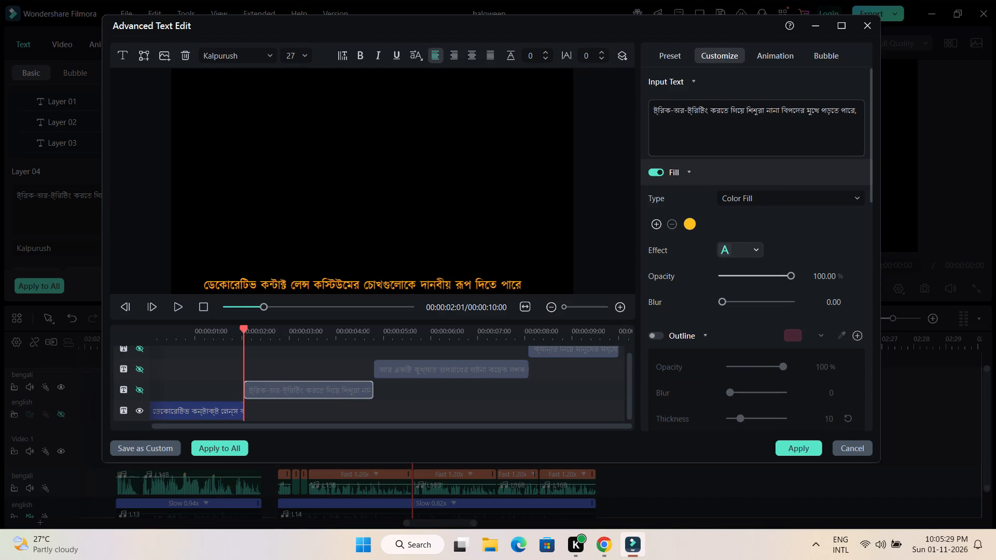
drag(862, 111, 609, 107)
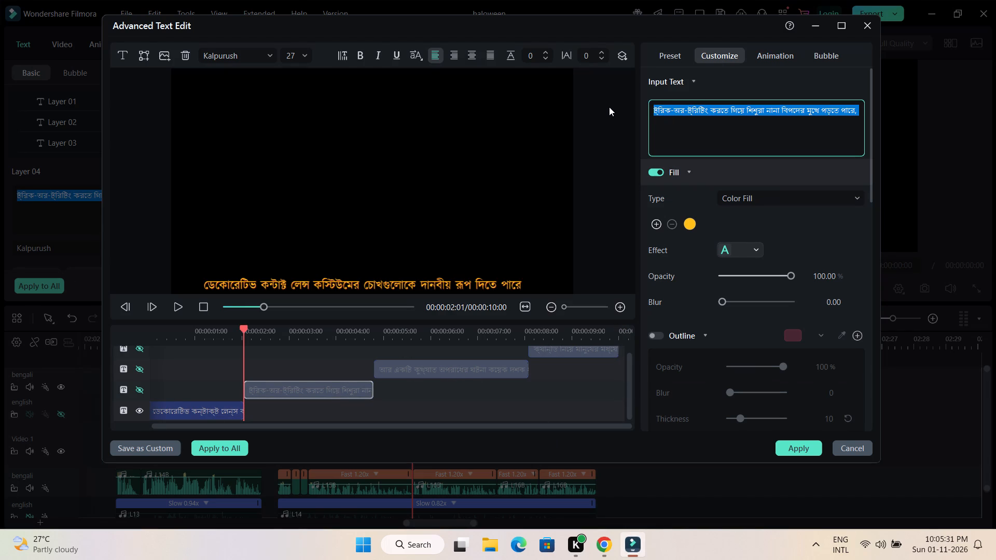
key(ctrl+v)
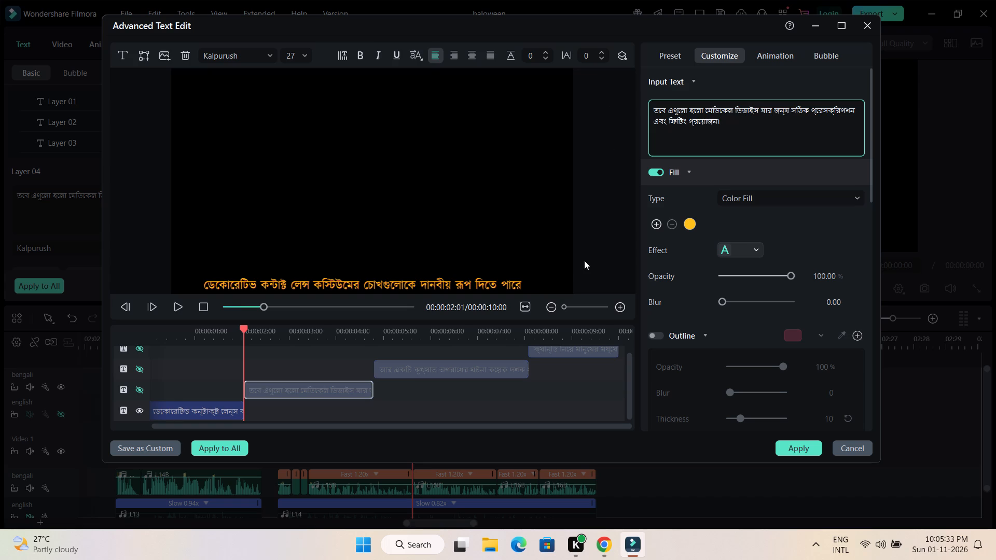
key(space)
Show only the second text layer and nudge its line slightly to the right in the frame.
click(140, 389)
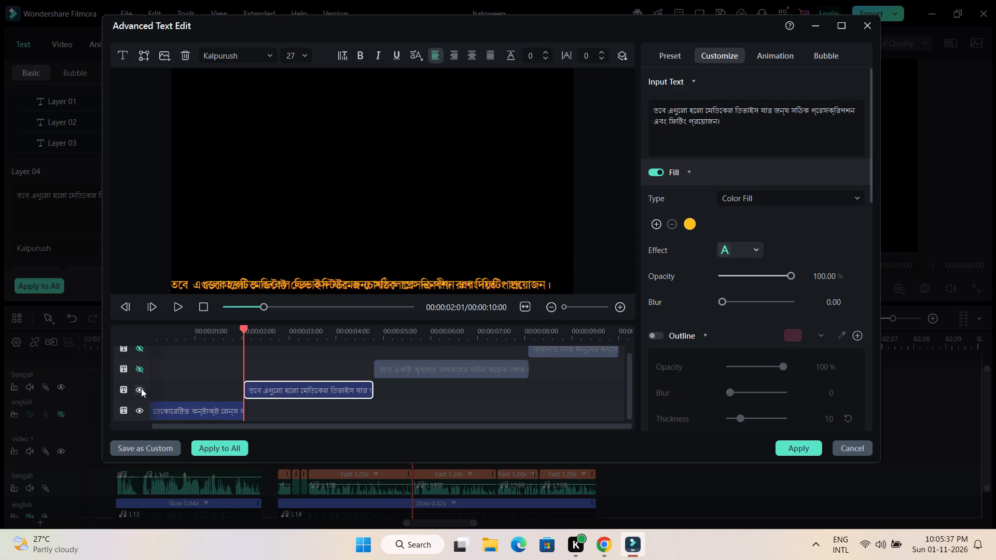
click(142, 411)
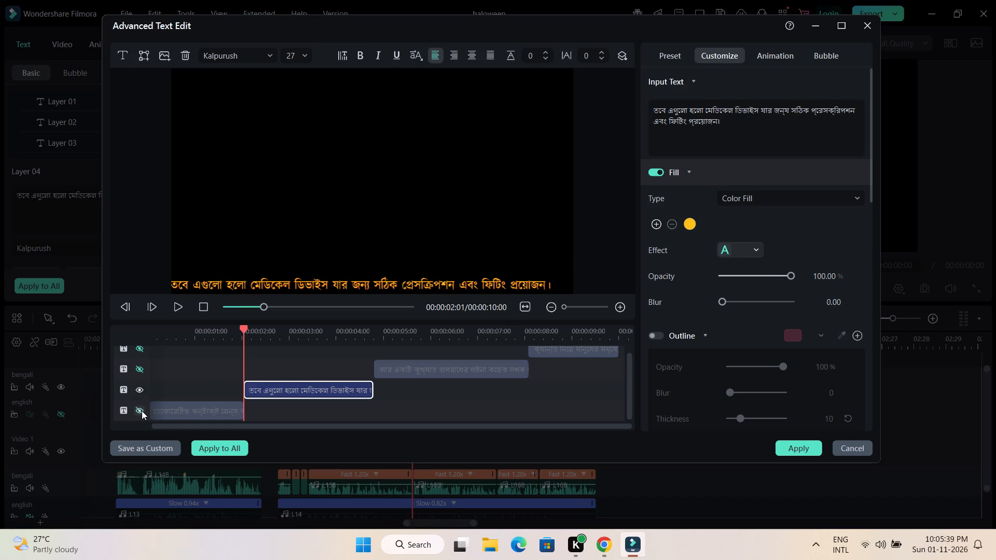
click(276, 283)
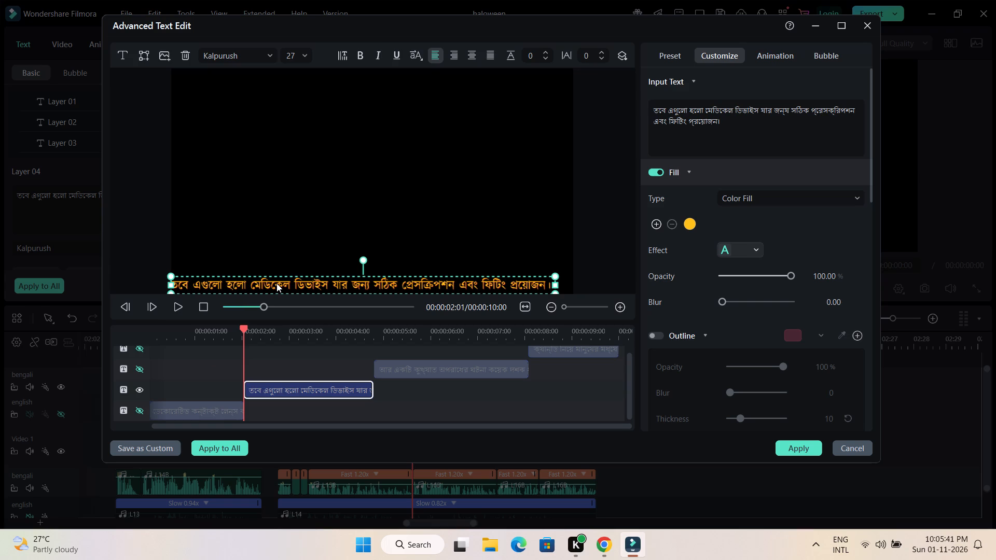
key(Right)
key(Right)
key(Right)
key(Right)
key(Right)
key(Right)
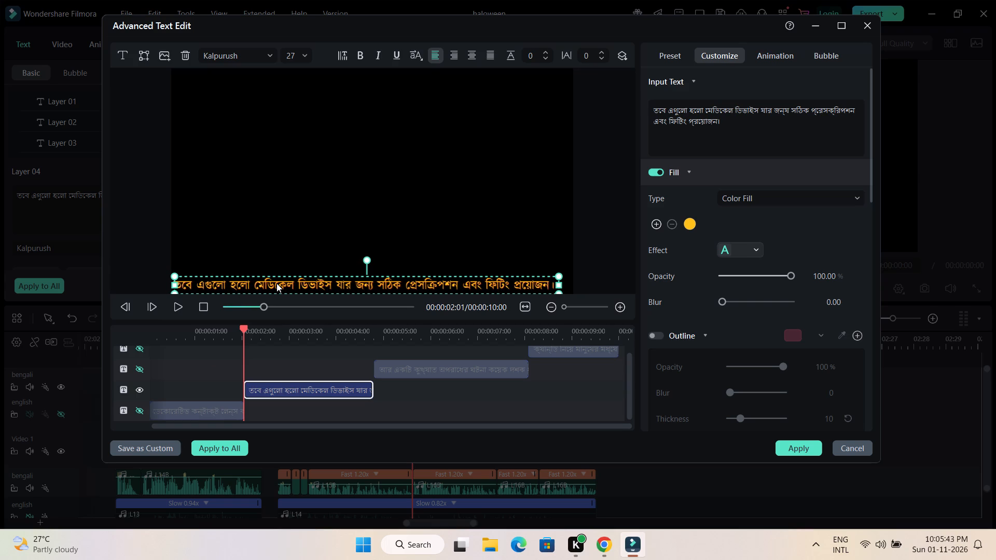
key(Right)
key(Right)
key(Right)
key(Right)
key(Right)
click(276, 204)
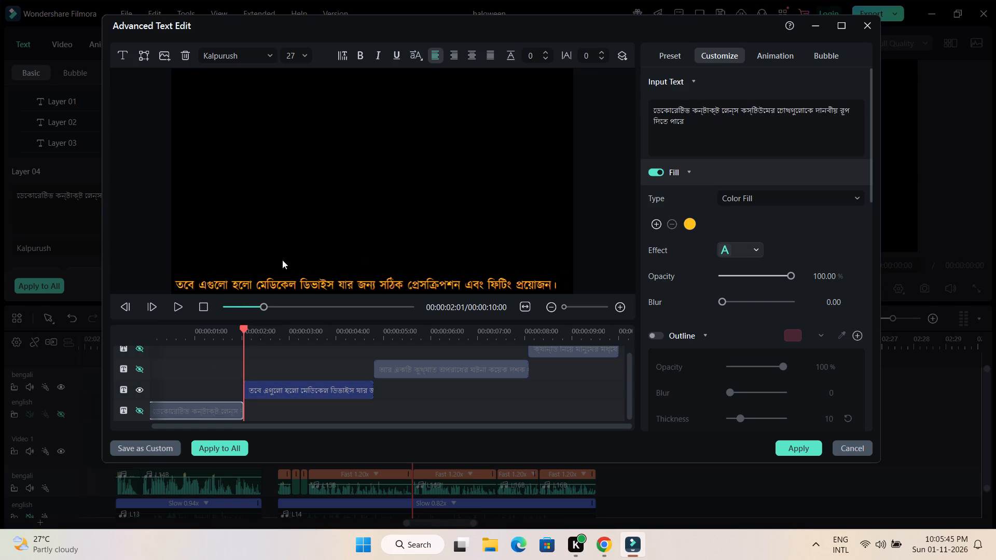
Extend the second line's layer to the end of the title and lengthen its opening animation to nearly fill it.
click(416, 371)
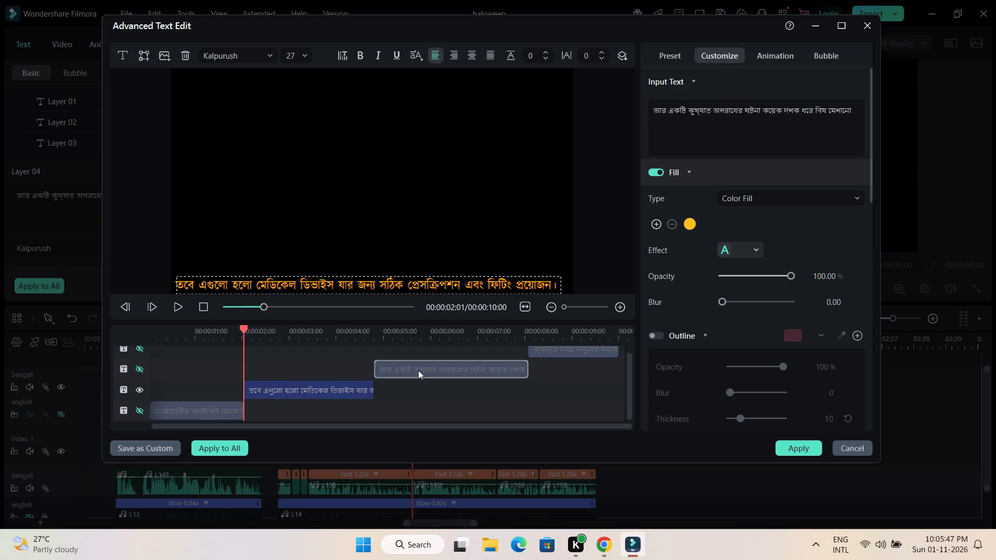
click(419, 370)
click(332, 388)
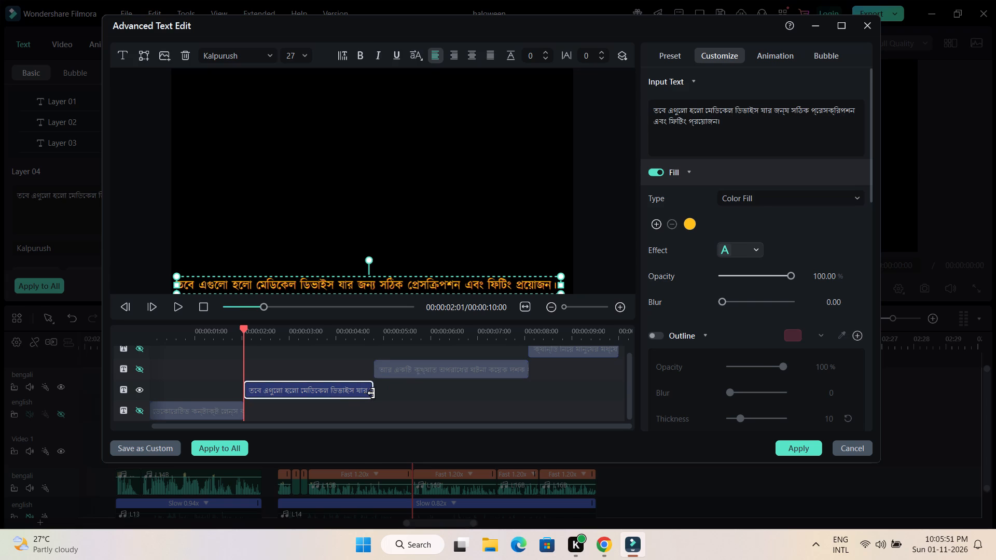
drag(371, 393, 641, 394)
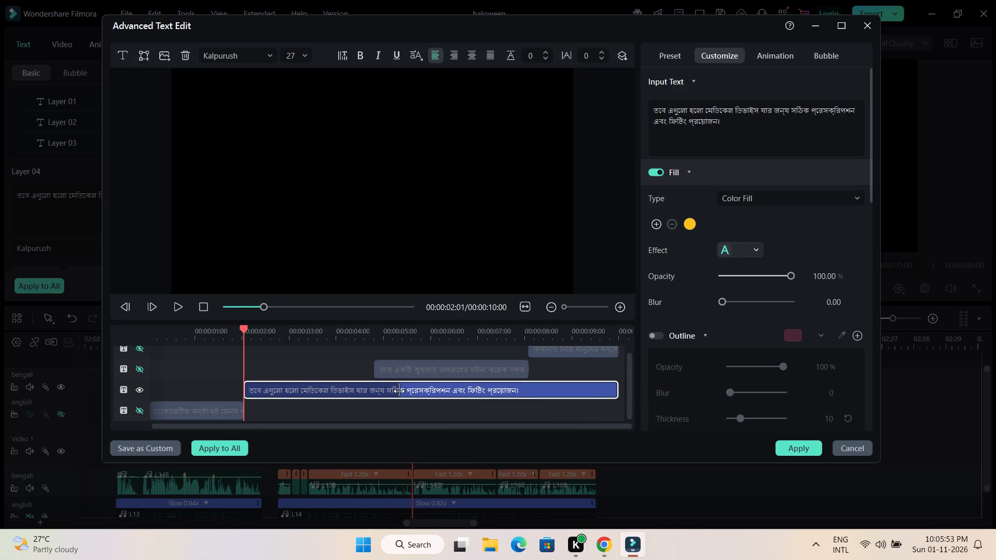
drag(399, 391, 585, 390)
scroll(335, 403, down, 1)
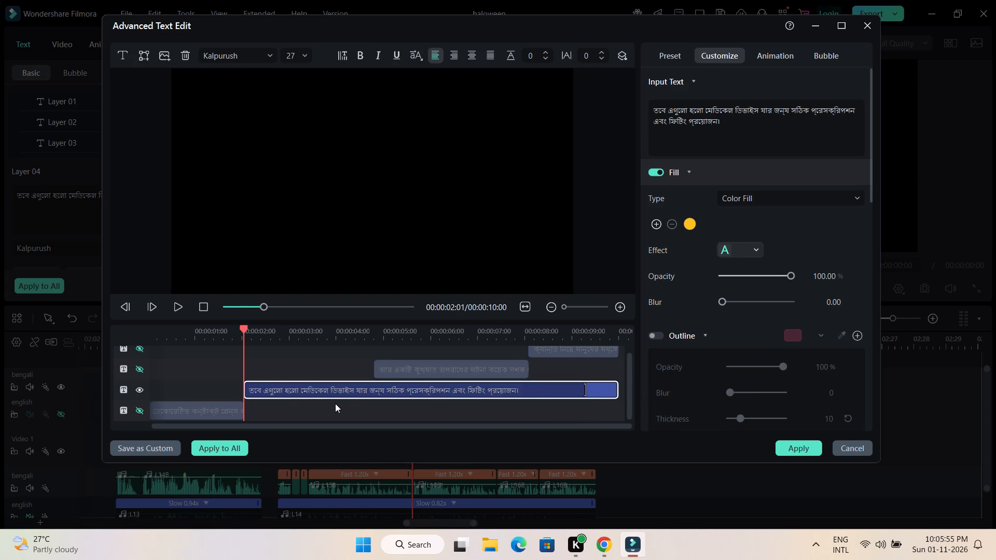
scroll(335, 403, down, 1)
drag(264, 425, 197, 424)
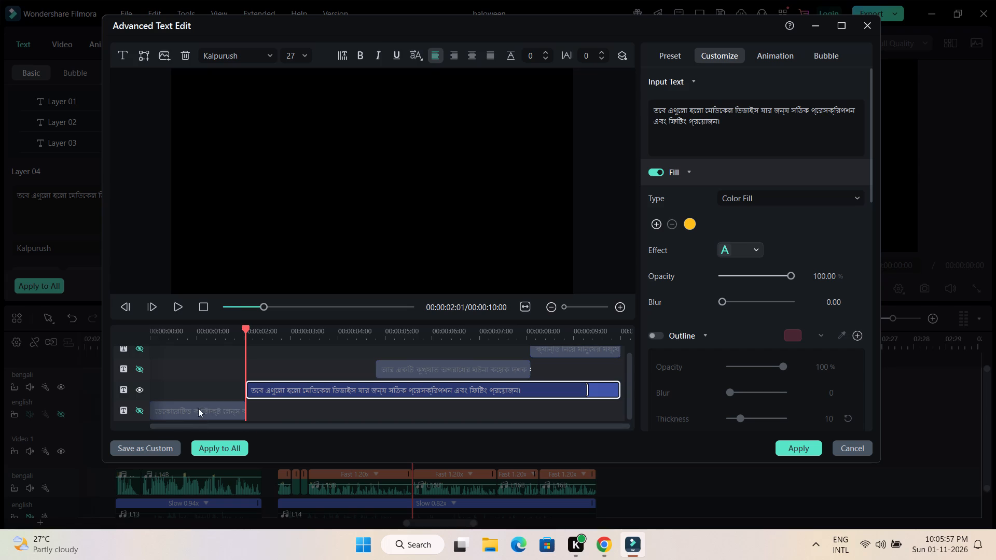
scroll(226, 389, down, 2)
Extend the first line's layer to about 3.3 seconds and trim the second line's layer to start where the first ends.
drag(236, 304, 183, 304)
drag(250, 337, 139, 335)
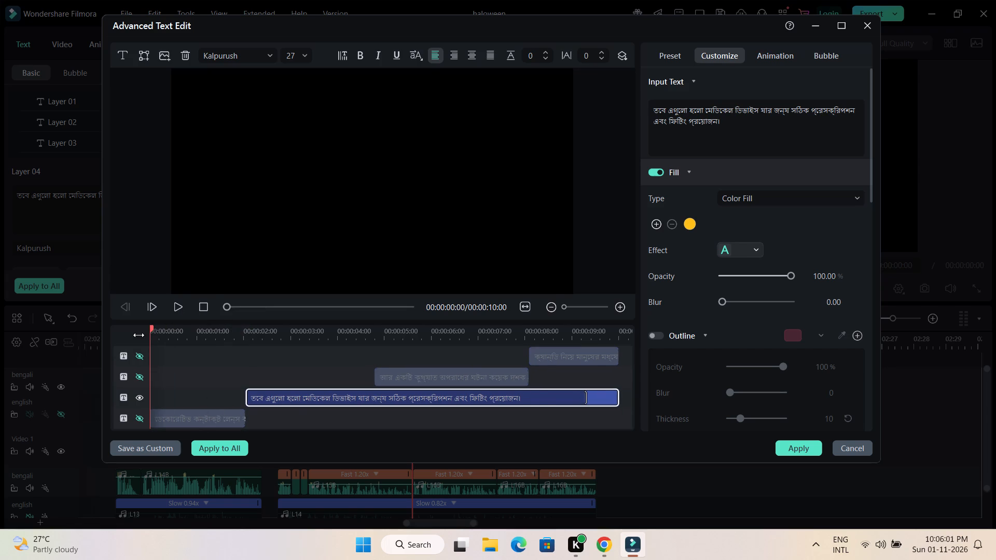
drag(139, 335, 143, 330)
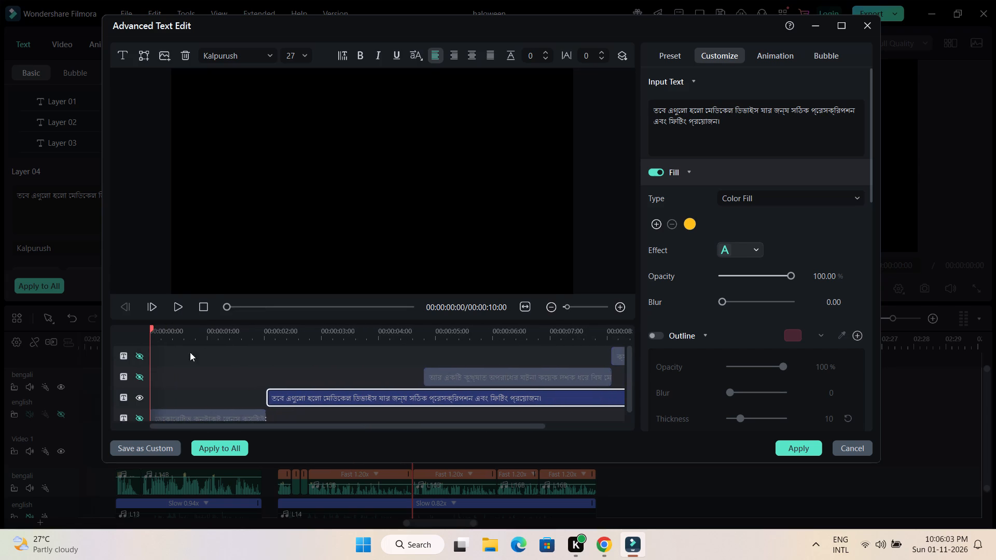
drag(242, 319, 251, 293)
drag(240, 322, 264, 268)
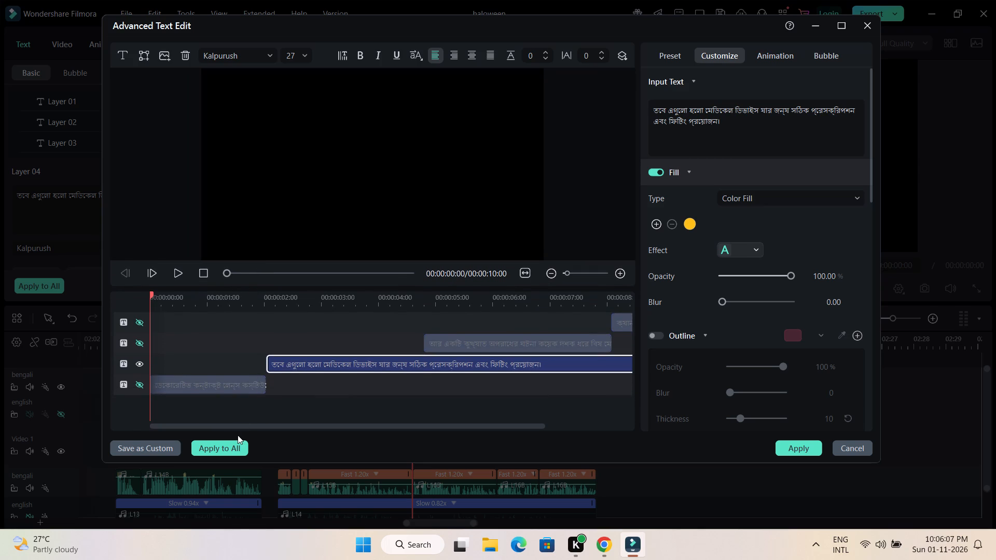
click(226, 381)
drag(260, 382, 265, 382)
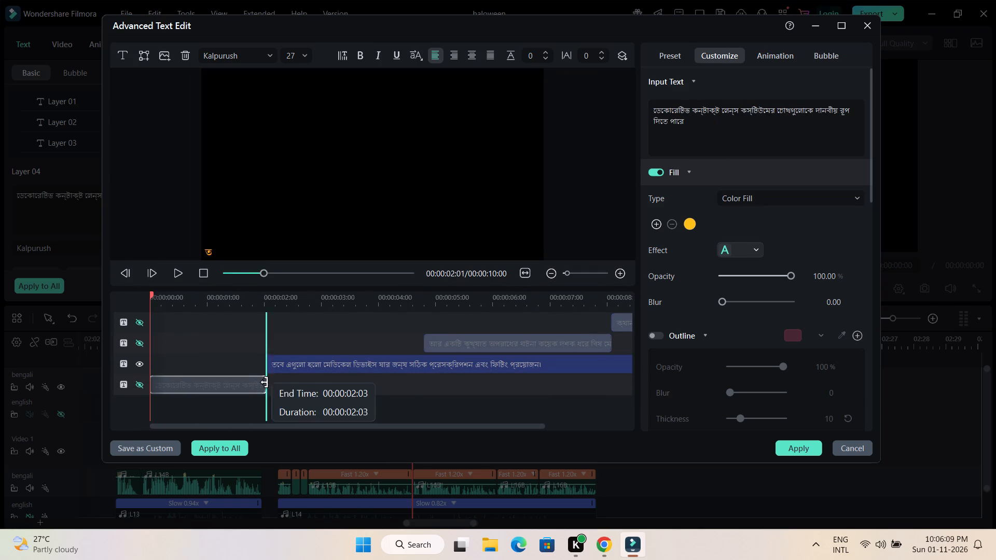
drag(265, 382, 334, 381)
click(299, 367)
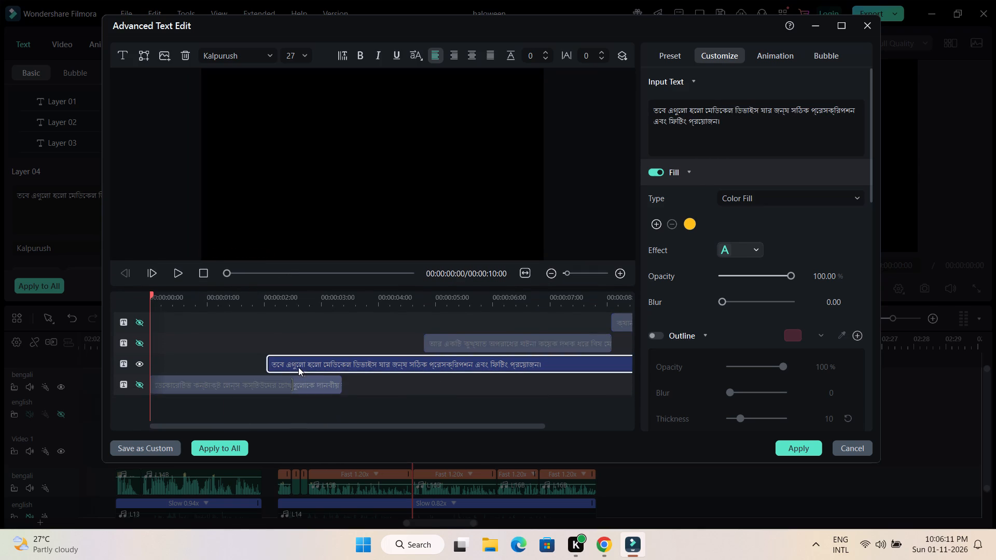
drag(269, 363, 337, 362)
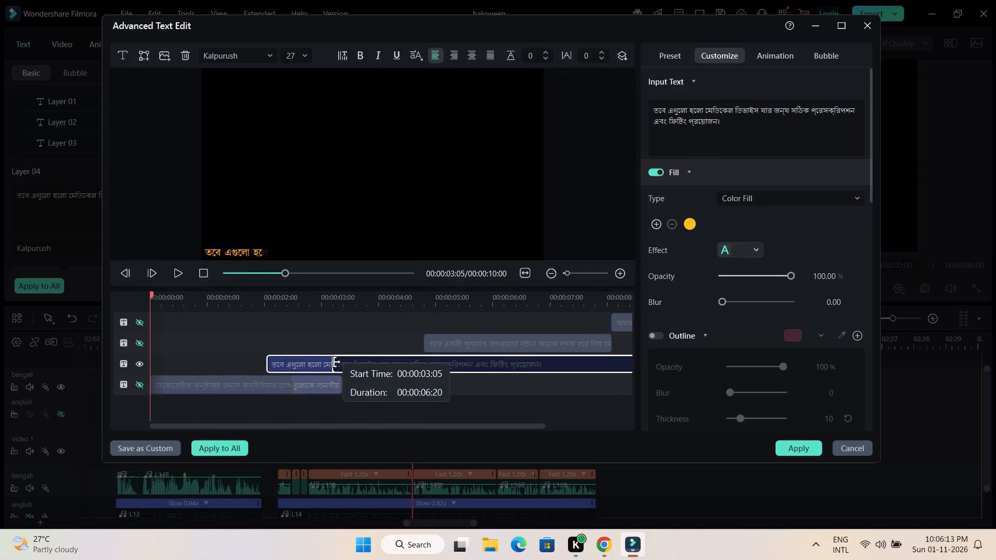
drag(337, 362, 342, 362)
Show the first line's layer, lengthen its opening animation nearly to the layer's end, and play the title through.
click(277, 384)
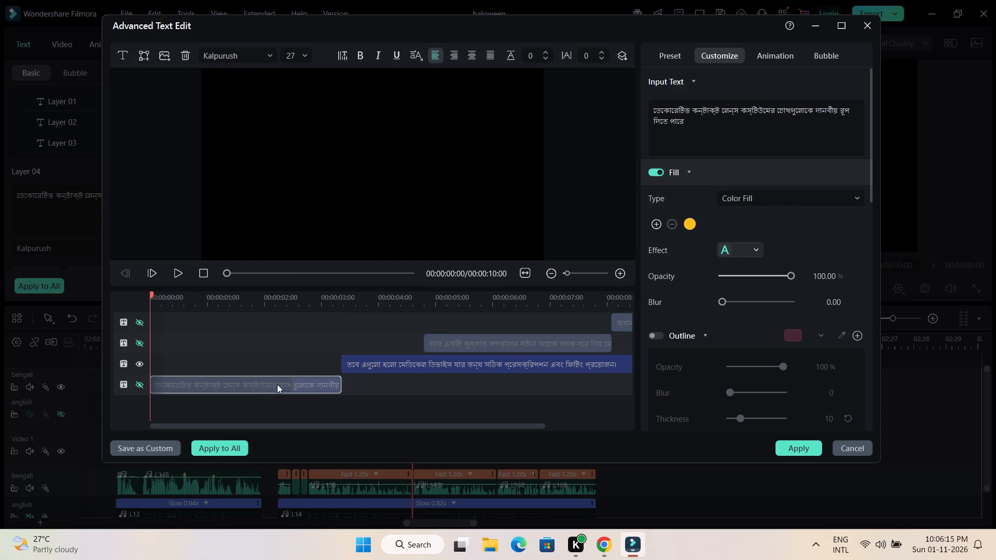
click(136, 382)
drag(295, 385, 302, 384)
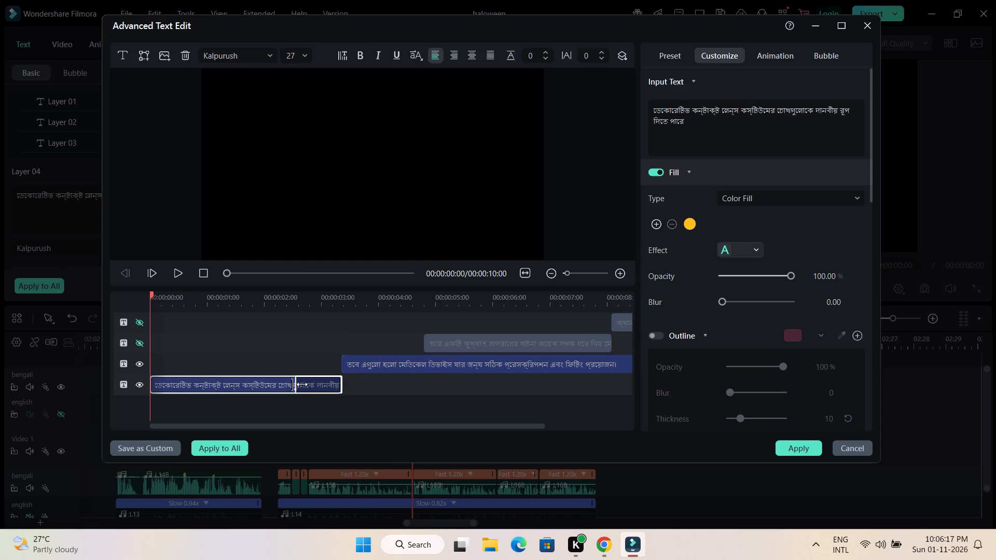
drag(302, 384, 330, 383)
click(174, 274)
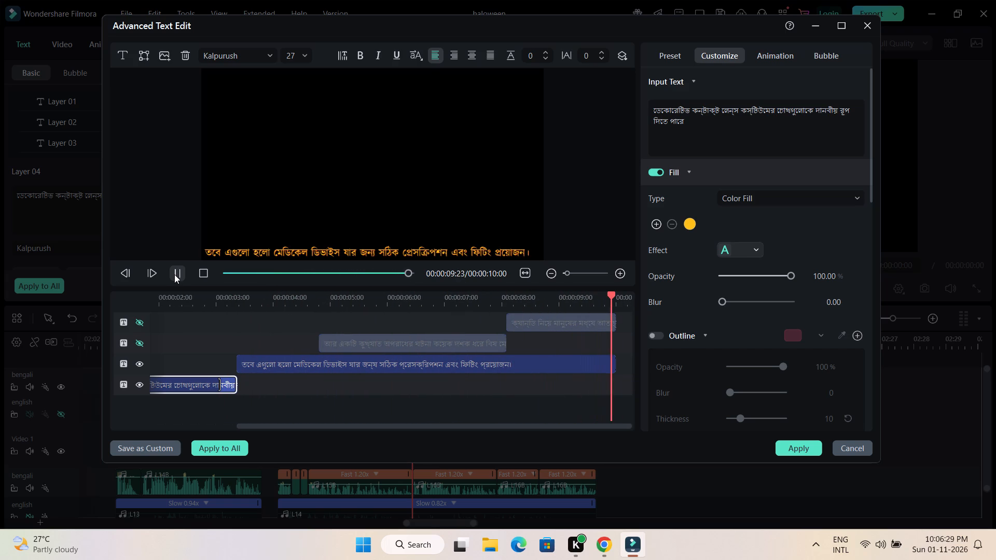
Apply the advanced text edits and close the title's settings.
click(796, 446)
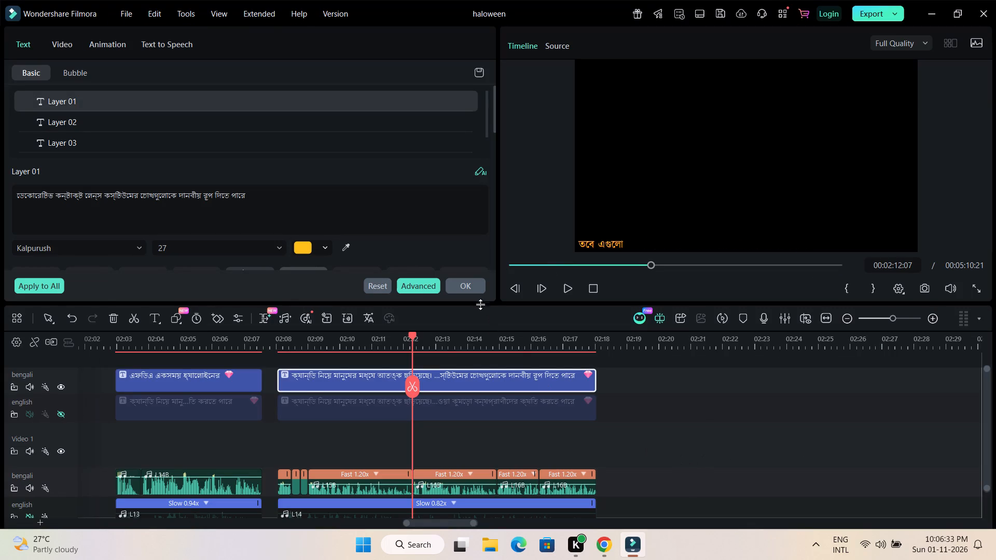
click(471, 289)
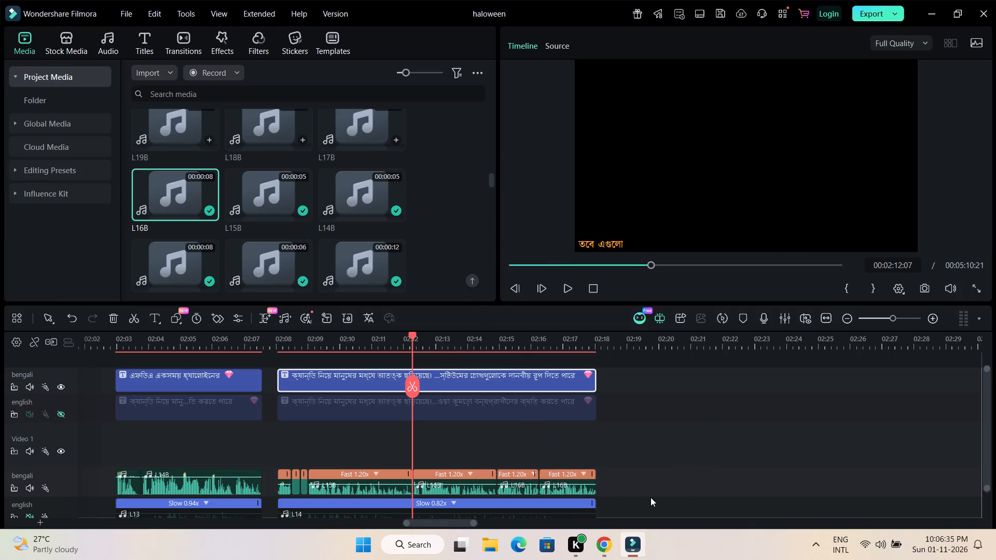
drag(429, 523, 443, 525)
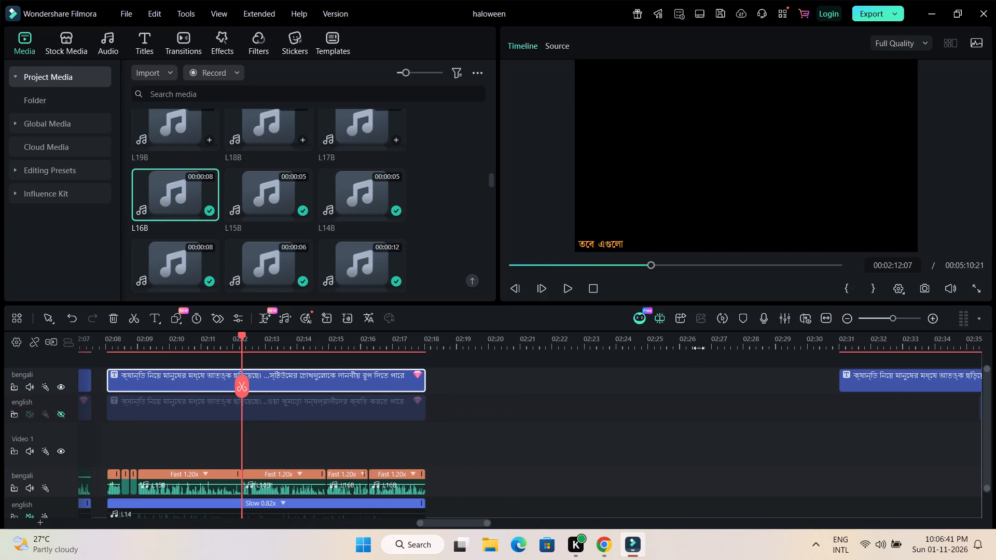
drag(701, 344, 534, 344)
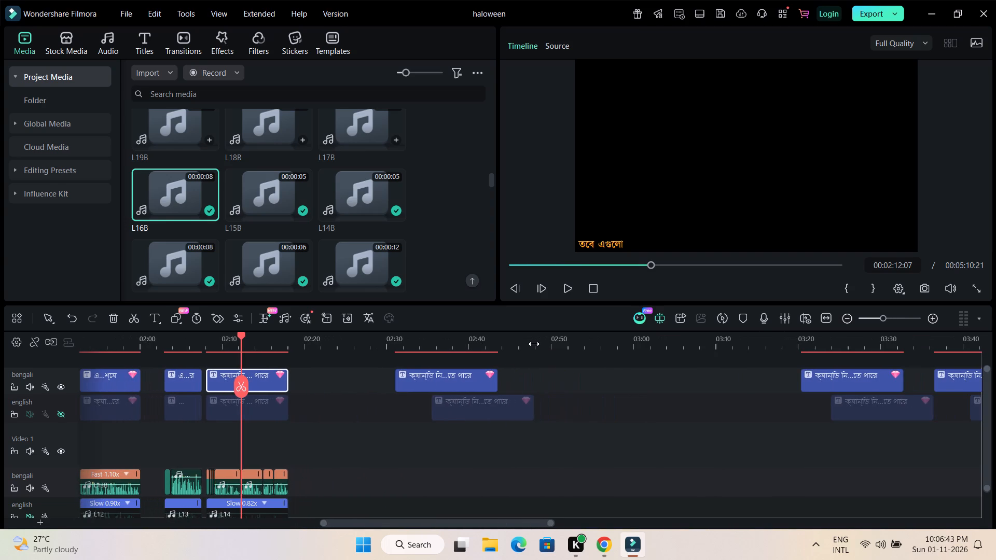
drag(494, 525, 490, 525)
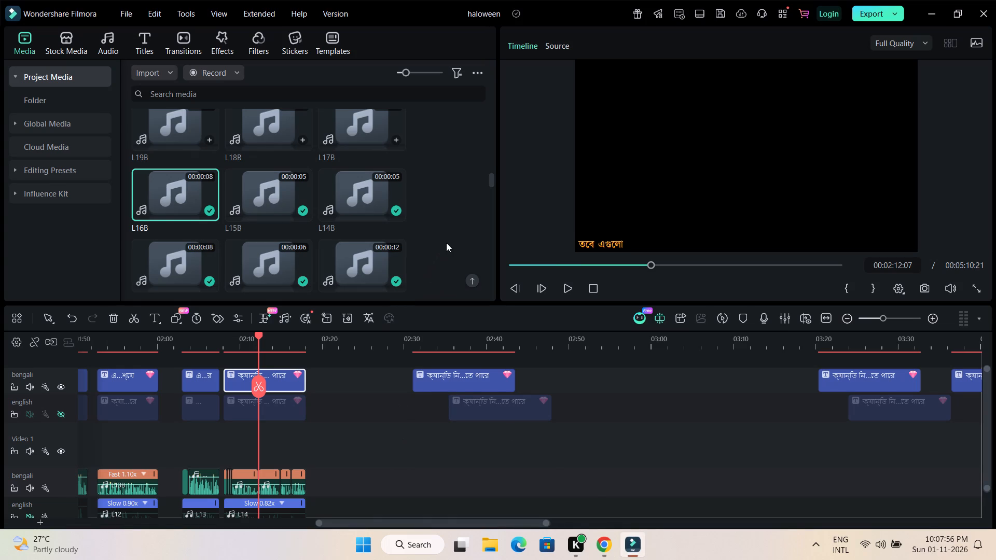
click(341, 133)
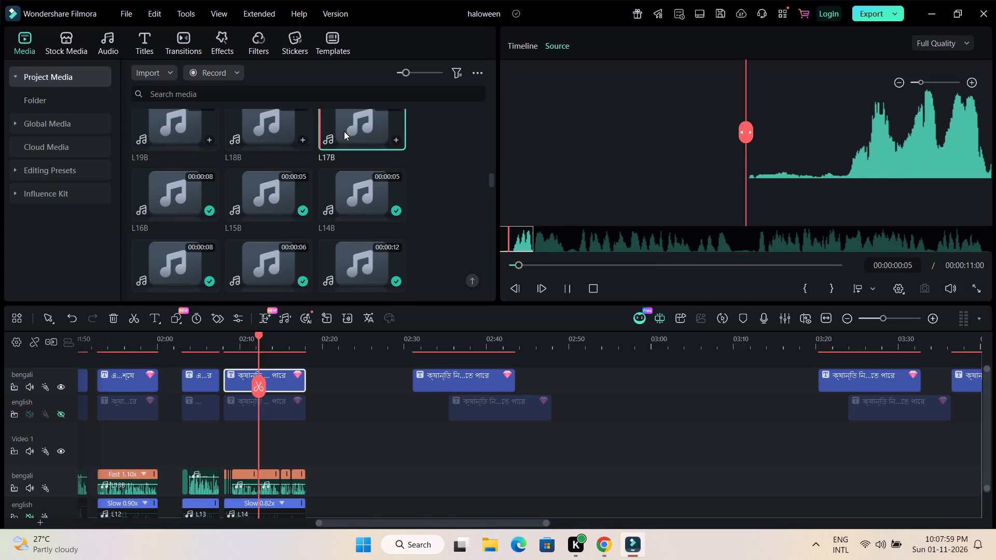
drag(346, 131, 347, 176)
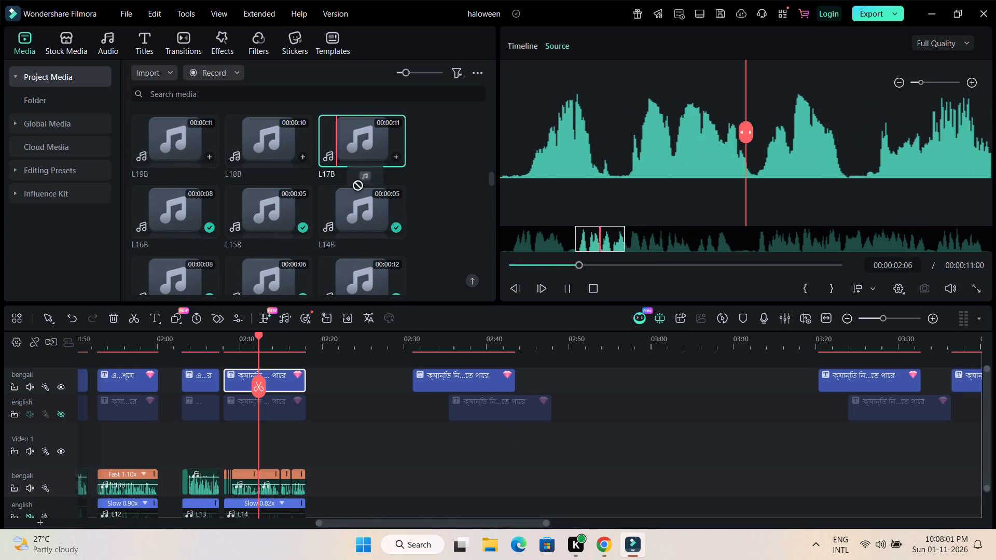
drag(347, 176, 320, 453)
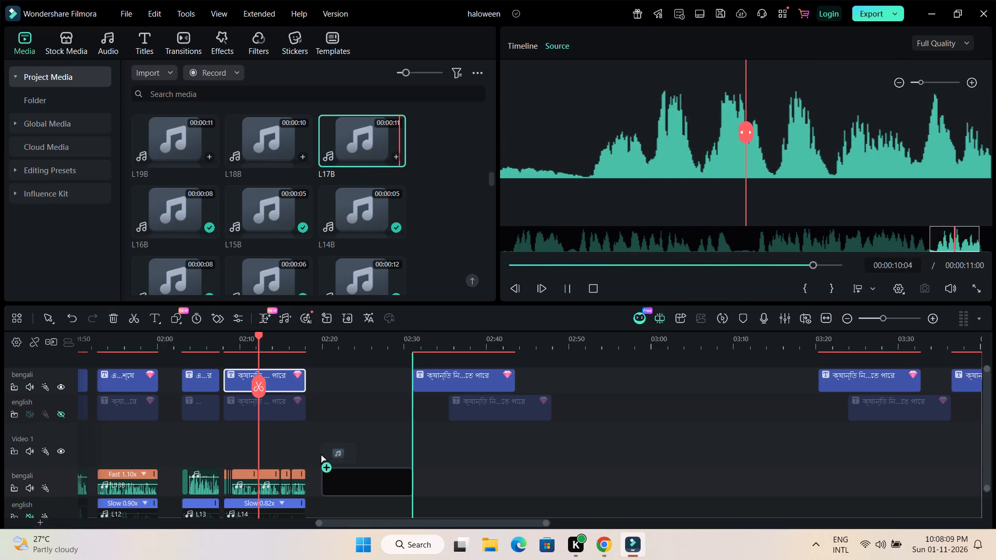
drag(320, 453, 318, 453)
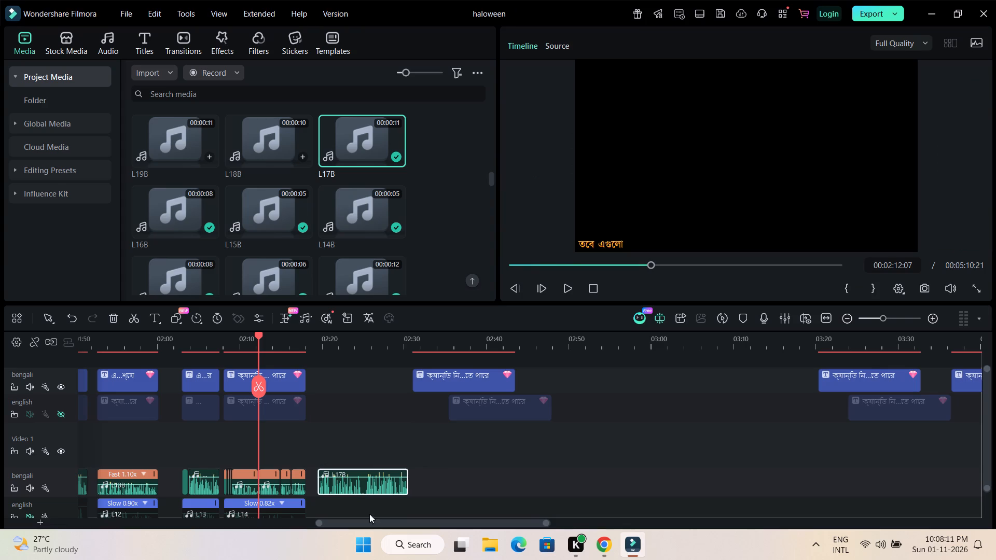
Find and preview the English L15 clip, and place it on the english audio track aligned with the start of L17B.
drag(375, 526, 350, 524)
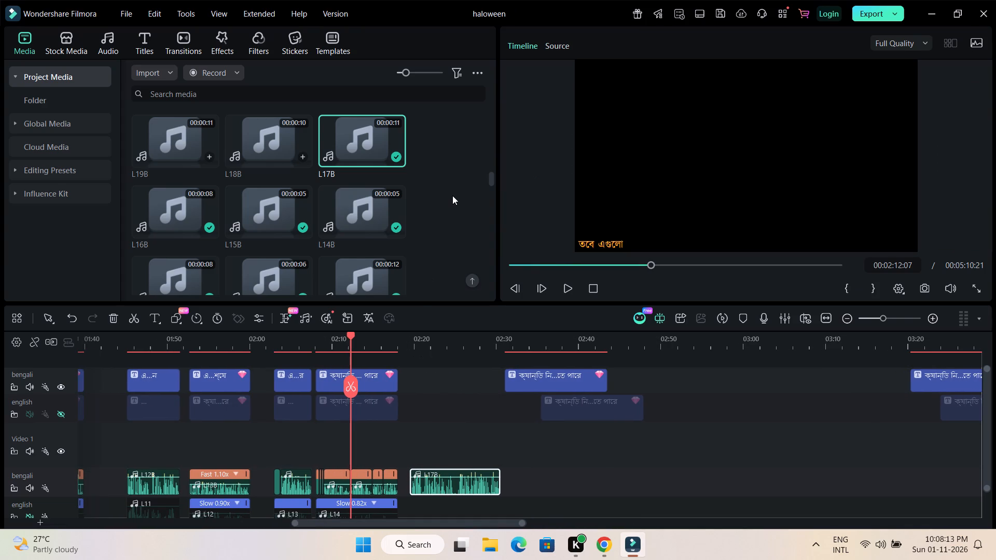
scroll(452, 195, down, 6)
scroll(452, 195, up, 6)
scroll(452, 195, down, 8)
scroll(452, 195, up, 1)
scroll(452, 195, down, 2)
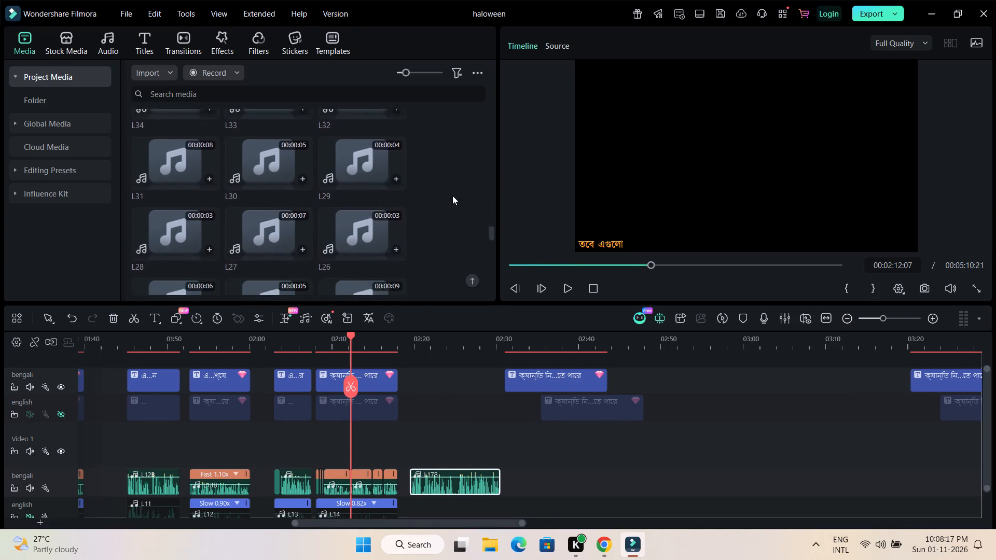
scroll(452, 195, down, 4)
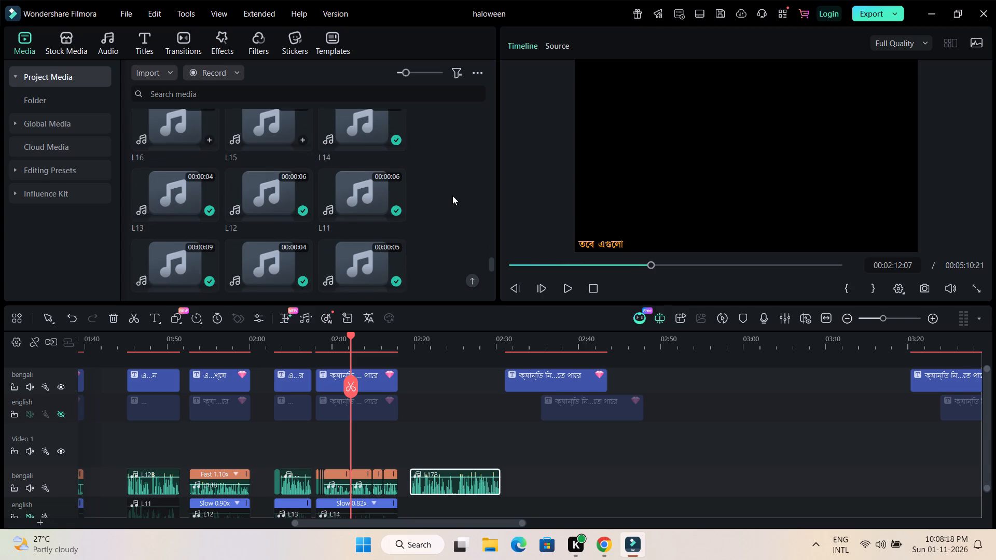
scroll(452, 195, up, 1)
click(274, 207)
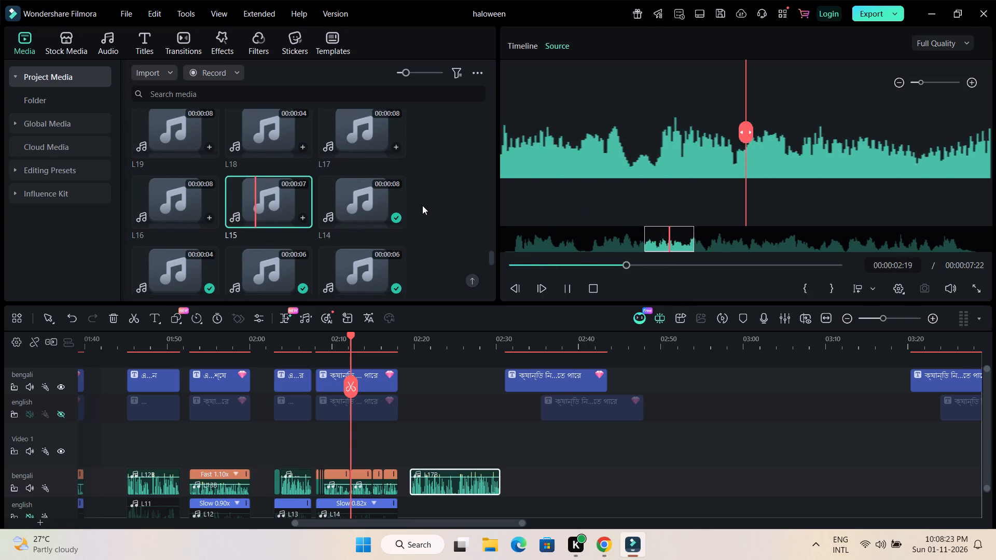
scroll(422, 205, down, 1)
scroll(422, 205, up, 1)
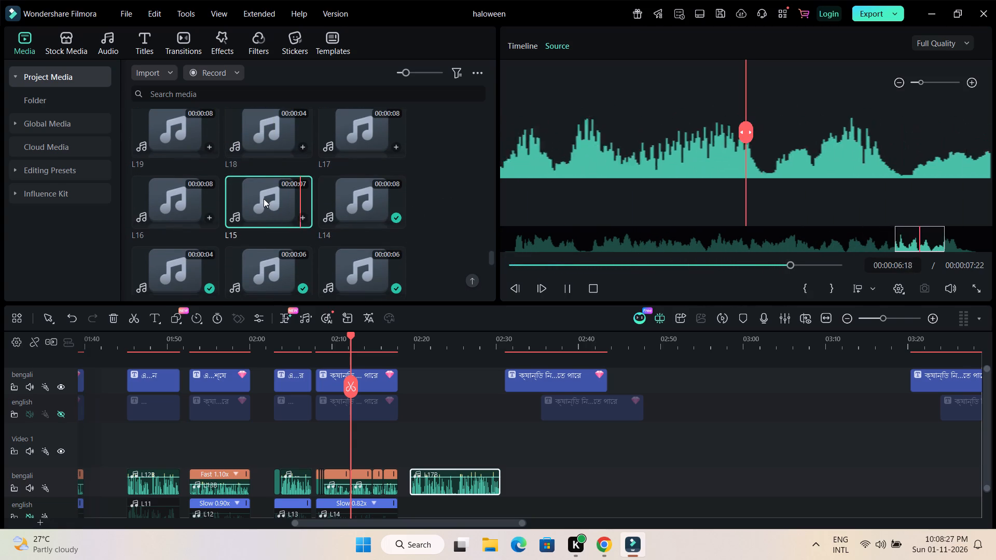
scroll(266, 199, down, 1)
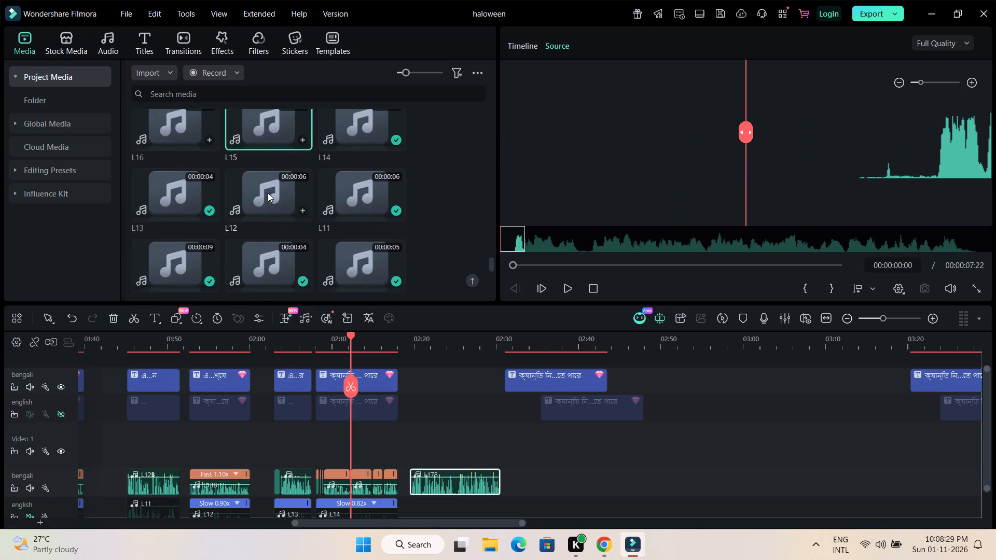
drag(271, 127, 411, 505)
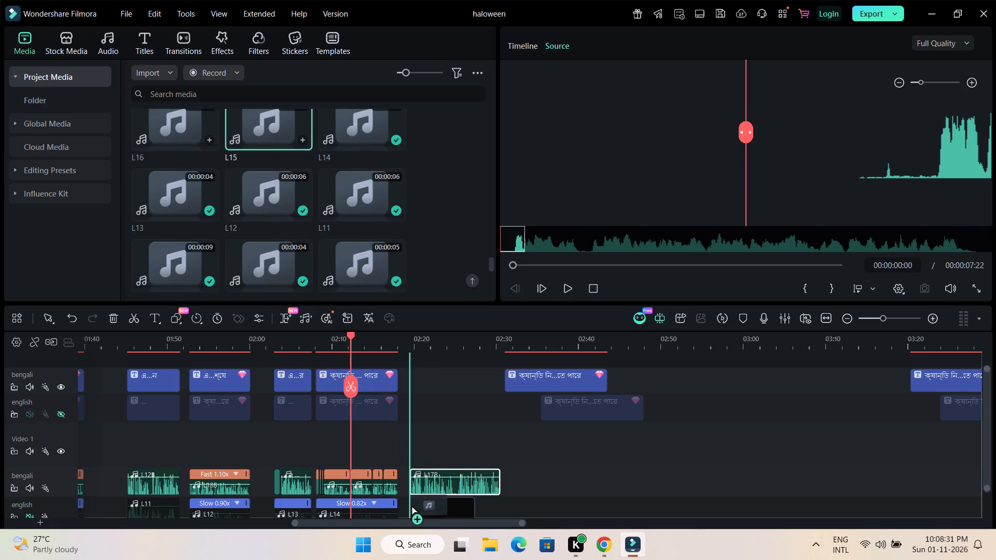
drag(411, 505, 411, 510)
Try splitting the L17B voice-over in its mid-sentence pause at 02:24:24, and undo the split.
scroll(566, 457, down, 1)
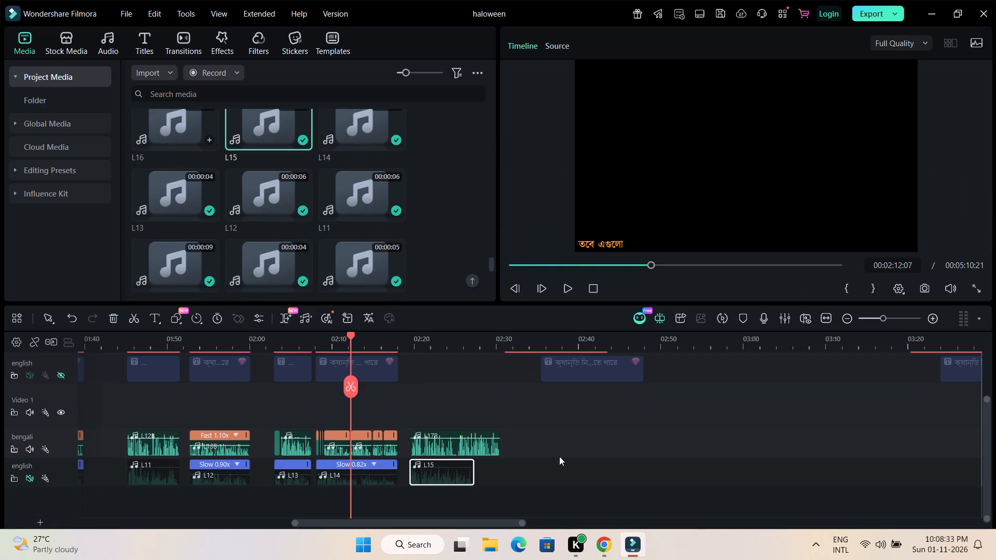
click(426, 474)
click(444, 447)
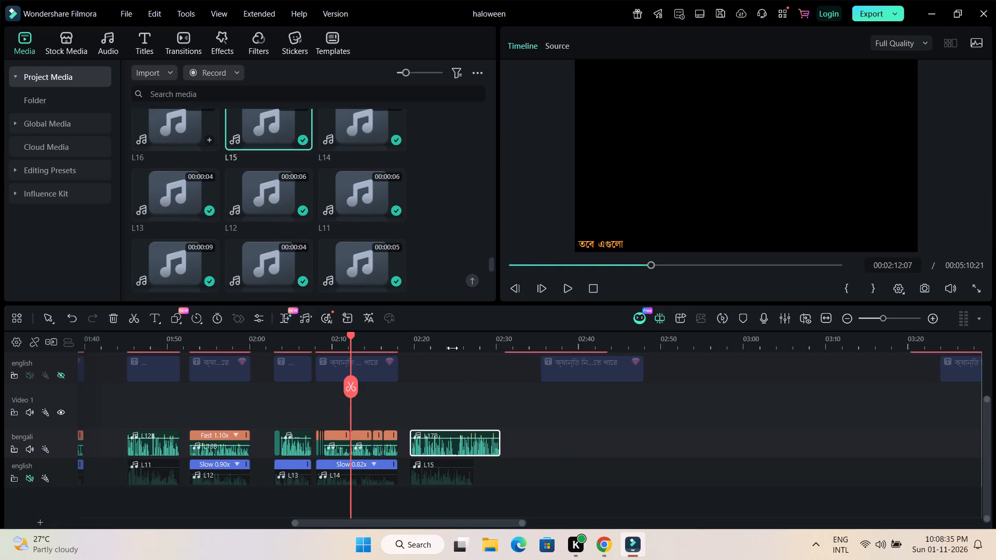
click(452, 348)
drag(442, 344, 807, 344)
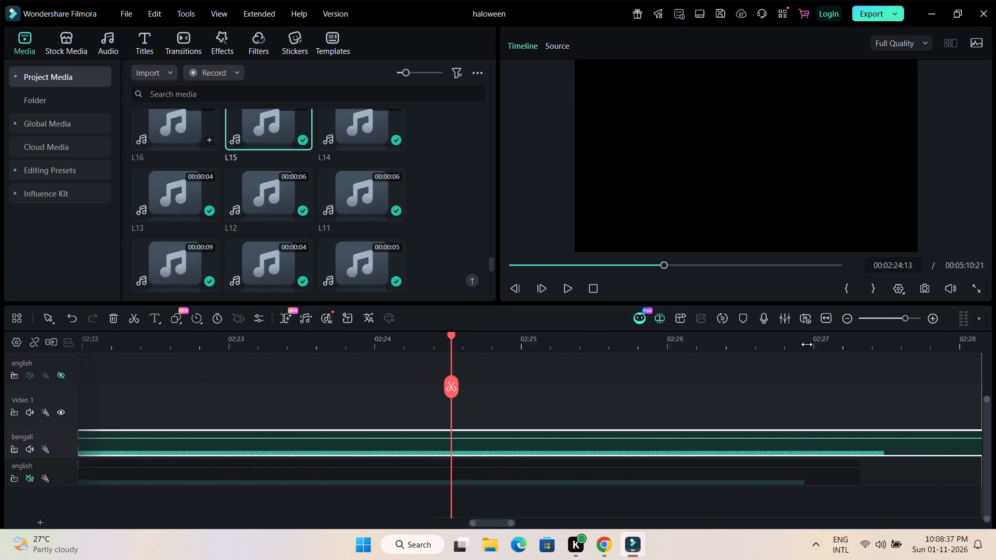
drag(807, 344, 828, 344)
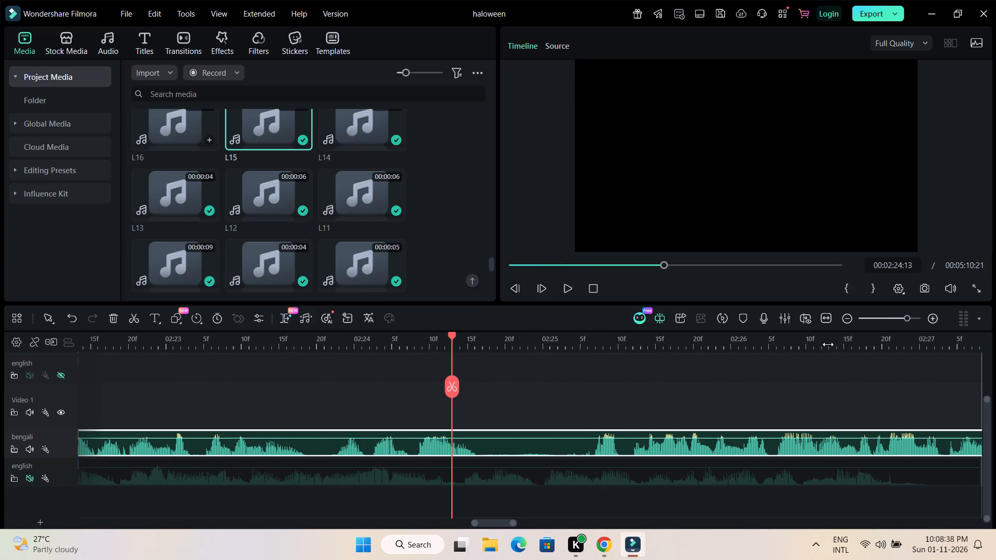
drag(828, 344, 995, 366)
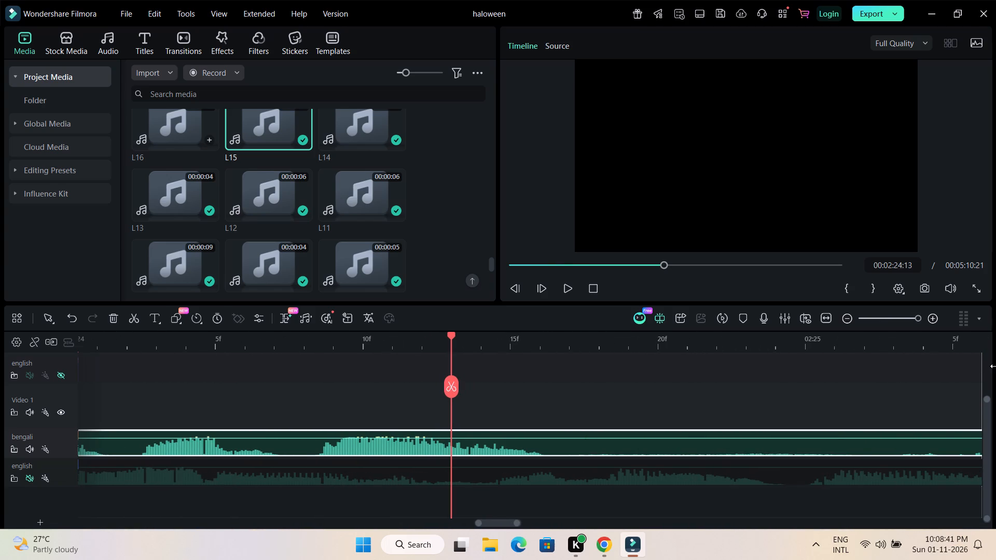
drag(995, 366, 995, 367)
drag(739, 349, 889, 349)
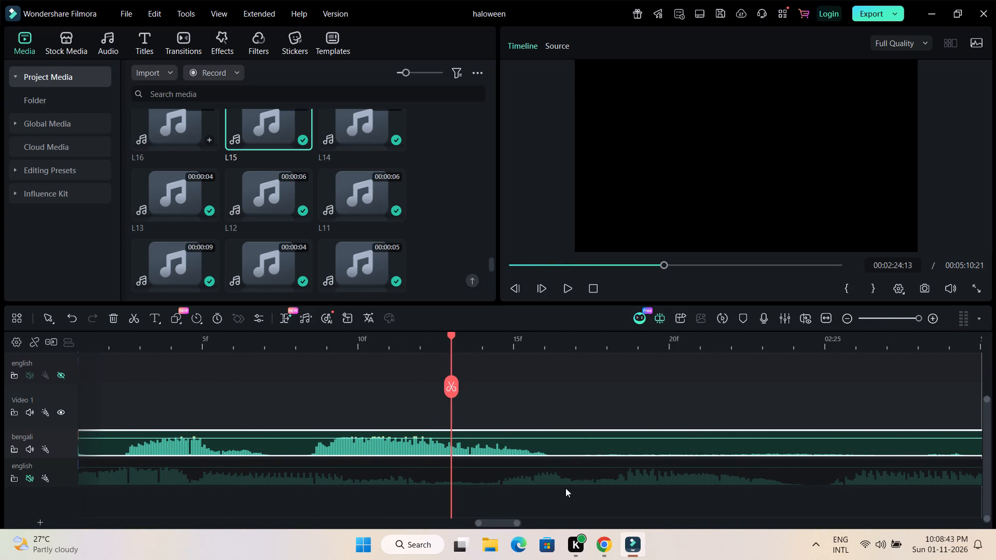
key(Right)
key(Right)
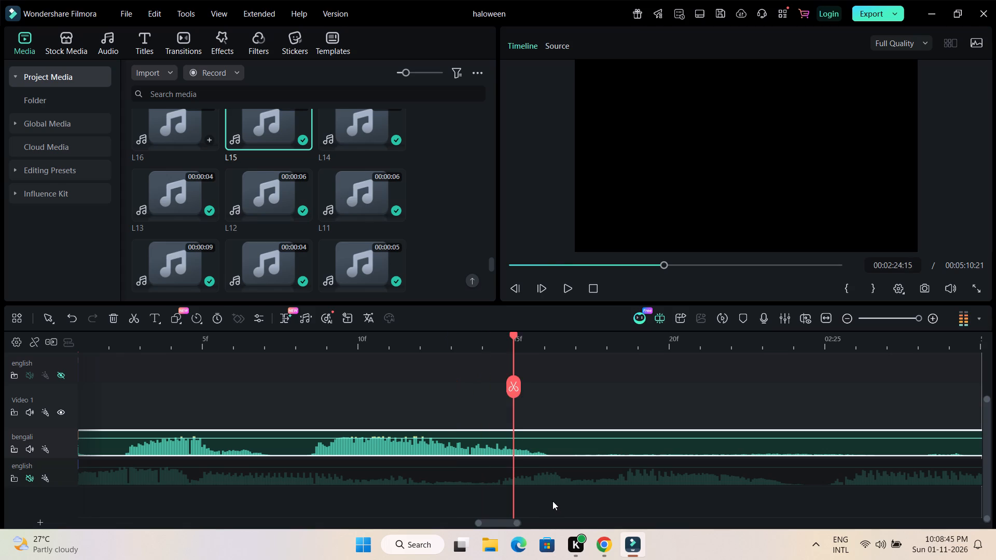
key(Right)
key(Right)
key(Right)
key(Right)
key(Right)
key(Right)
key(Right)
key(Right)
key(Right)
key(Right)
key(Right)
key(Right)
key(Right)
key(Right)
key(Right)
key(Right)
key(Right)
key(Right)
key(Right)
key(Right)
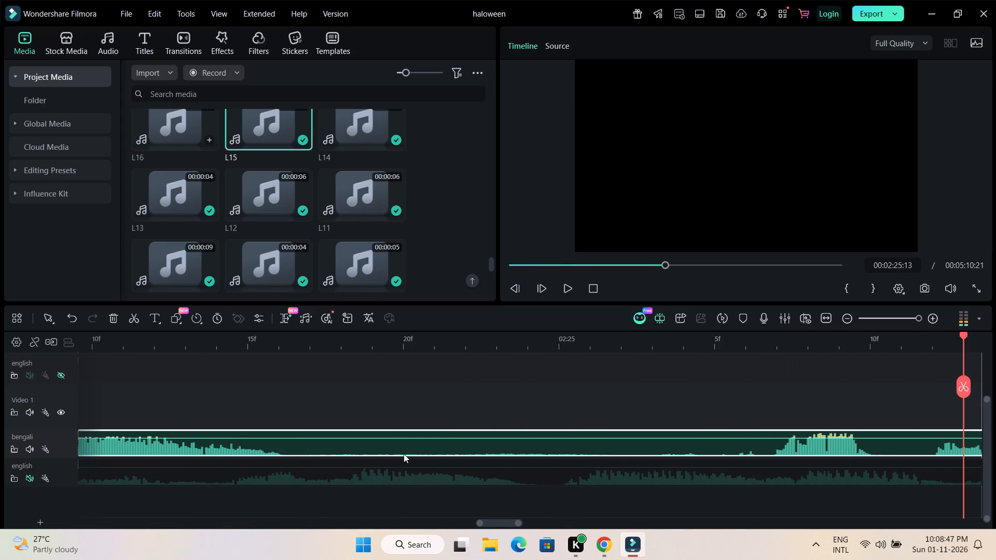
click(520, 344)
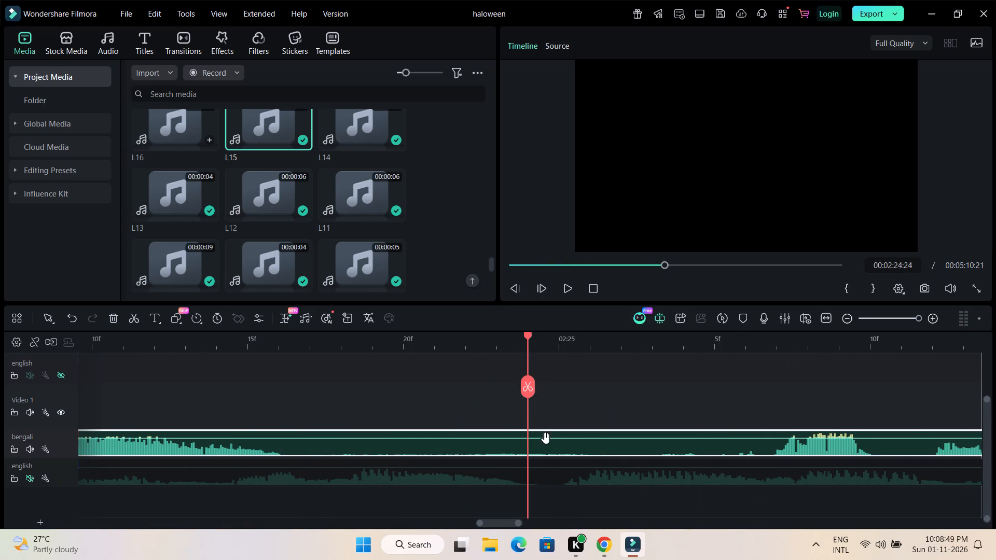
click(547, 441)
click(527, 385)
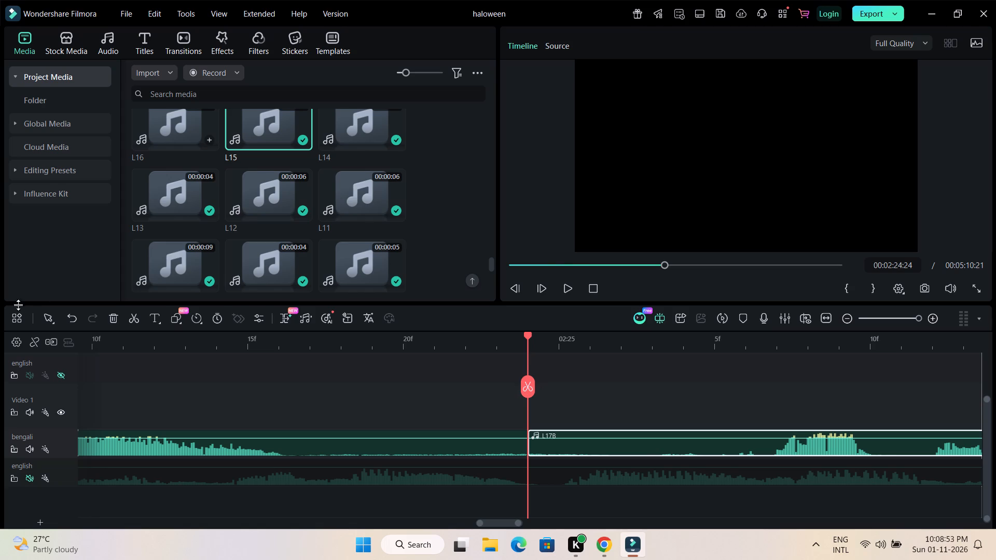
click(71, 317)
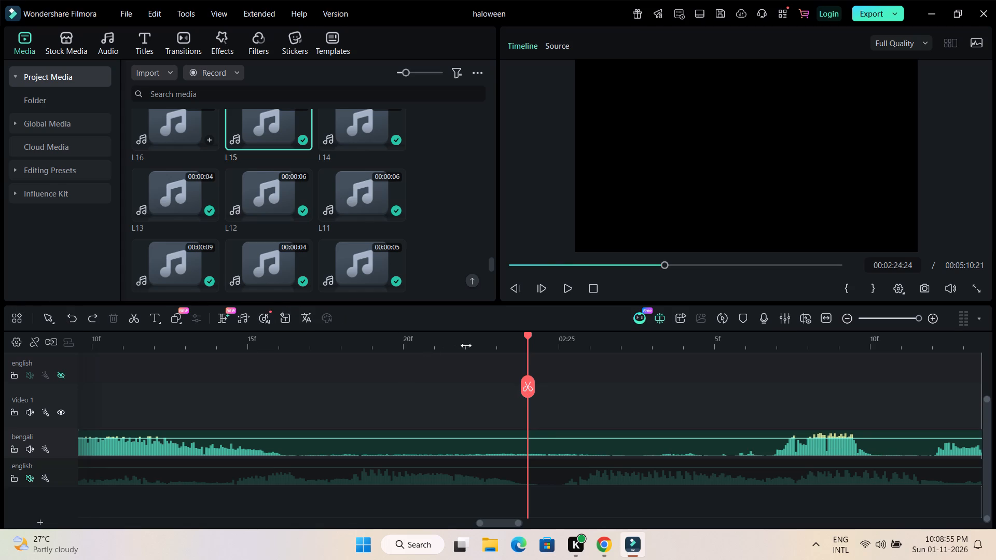
Set the L17B voice-over's uniform speed to 1.11 on the bengali audio track.
drag(470, 345, 98, 345)
double_click(644, 450)
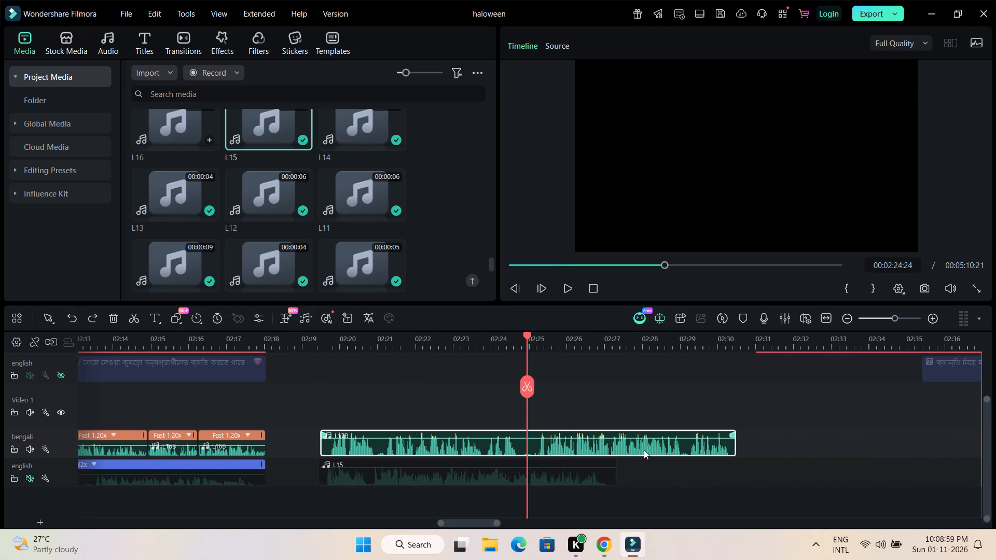
click(413, 99)
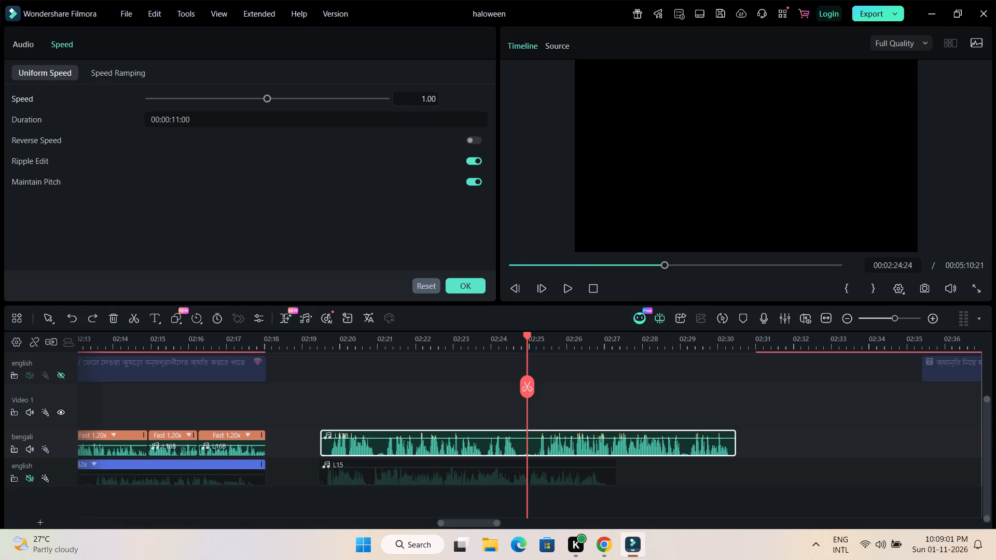
scroll(413, 99, up, 5)
click(412, 238)
Set the L15 clip's uniform speed to 0.90 on the english audio track.
double_click(487, 477)
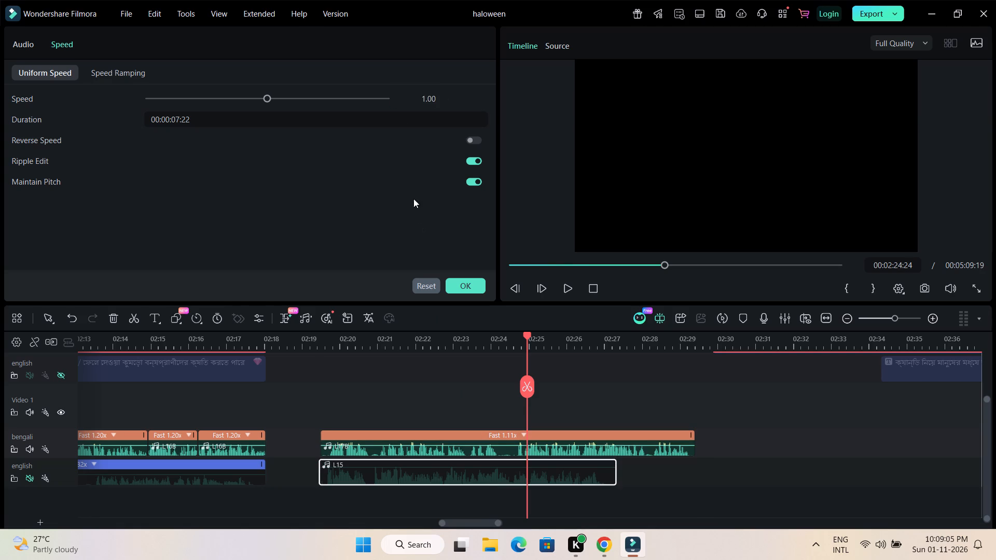
click(413, 100)
scroll(412, 100, down, 5)
click(404, 230)
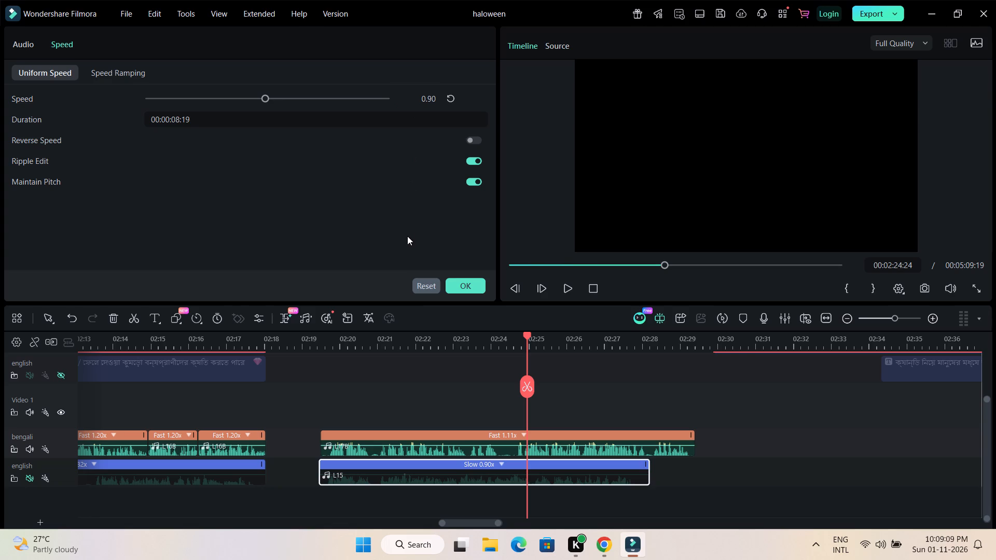
Split the sped-up L17B voice-over in its mid-sentence pause at 02:24:12.
drag(510, 345, 523, 345)
drag(523, 345, 923, 344)
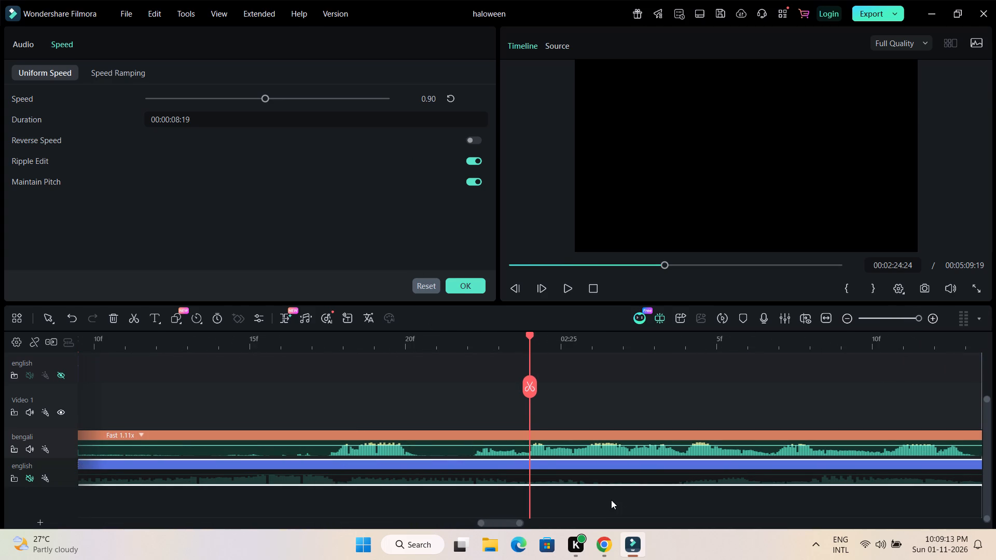
key(Left)
key(Left)
key(Left)
key(Left)
key(Left)
key(Left)
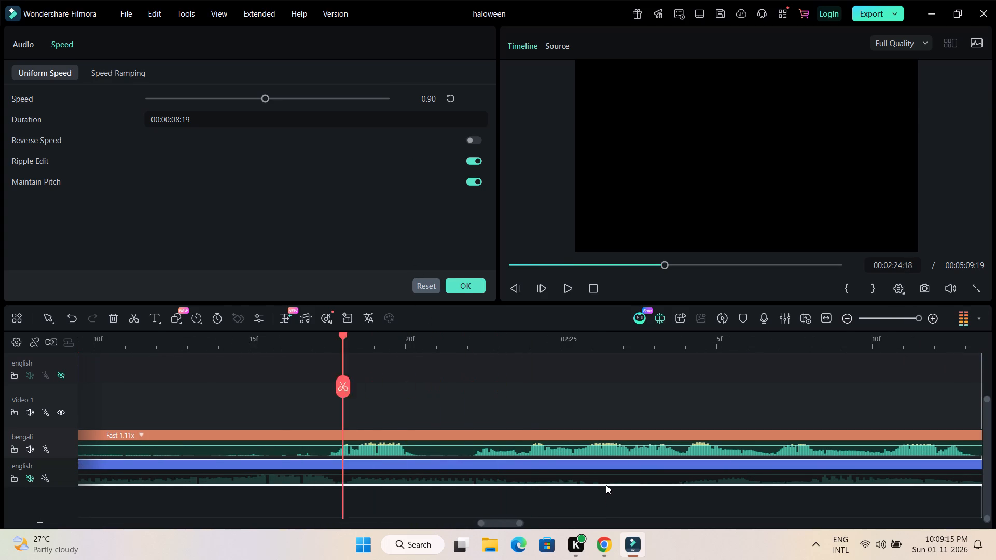
key(Left)
key(Left)
key(Left)
key(Left)
key(Left)
key(Left)
key(Left)
key(Left)
key(Left)
key(Left)
key(Left)
key(Left)
key(Left)
key(Left)
key(Left)
key(Left)
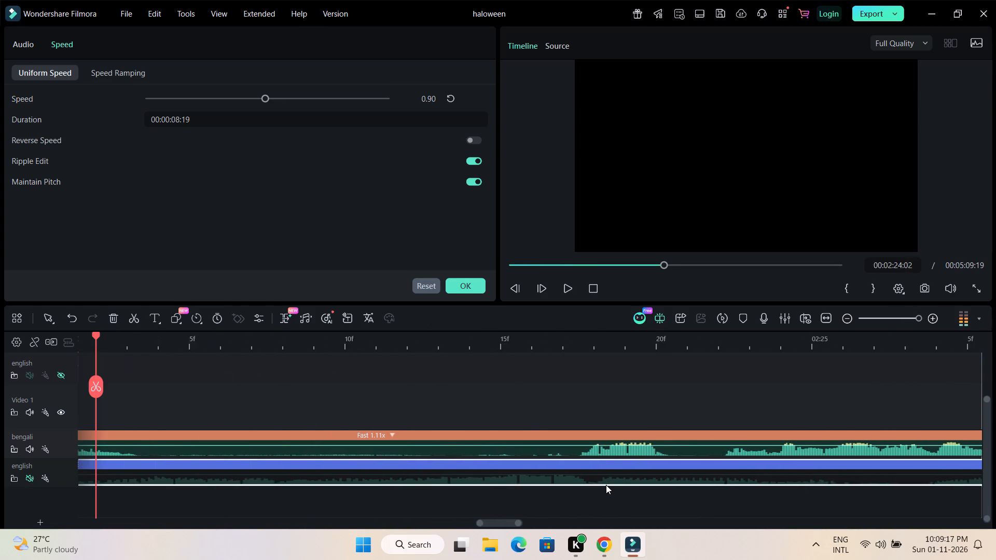
key(Left)
key(Right)
key(Right)
key(Right)
key(Right)
key(Right)
key(Right)
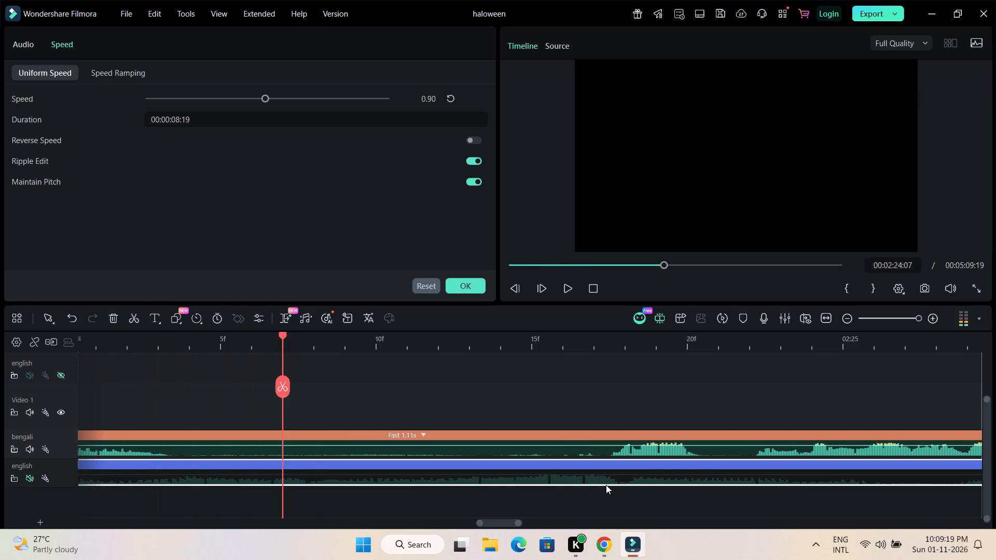
key(Right)
key(Right)
key(Right)
key(Right)
key(Right)
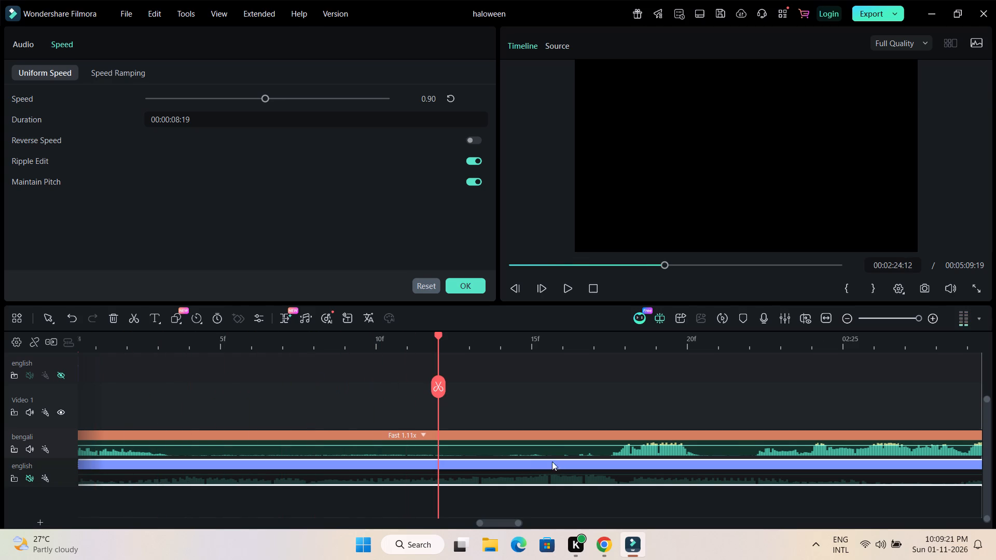
click(535, 450)
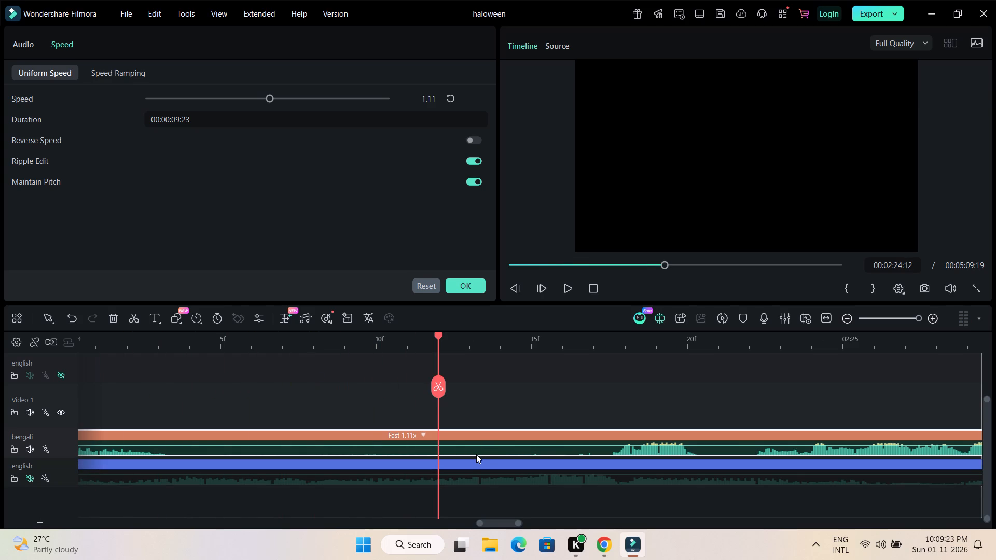
double_click(476, 451)
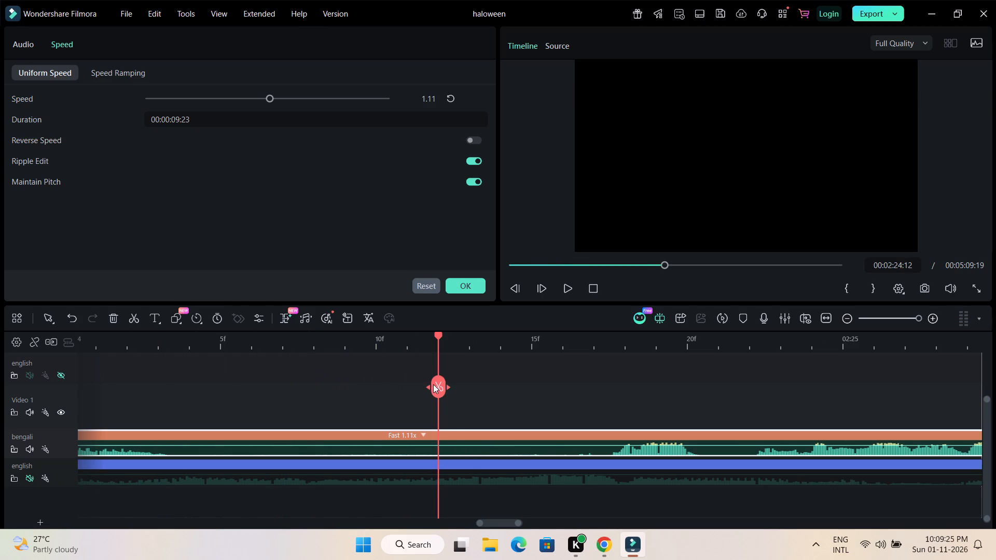
click(433, 384)
Trim the silence around the L17B cut, ending the first part at 02:24:04 and starting the second at 02:24:17.
click(420, 450)
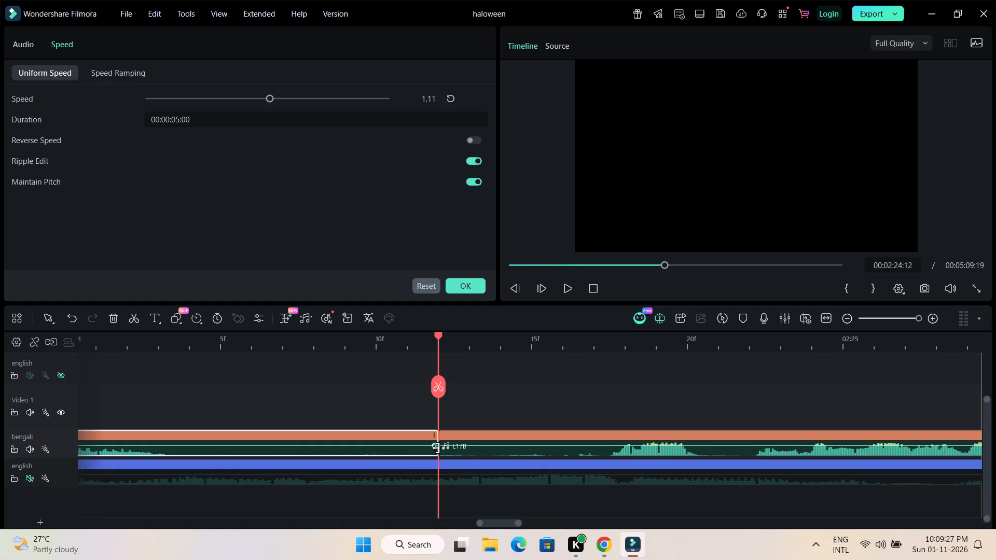
drag(436, 448, 193, 453)
drag(438, 450, 500, 450)
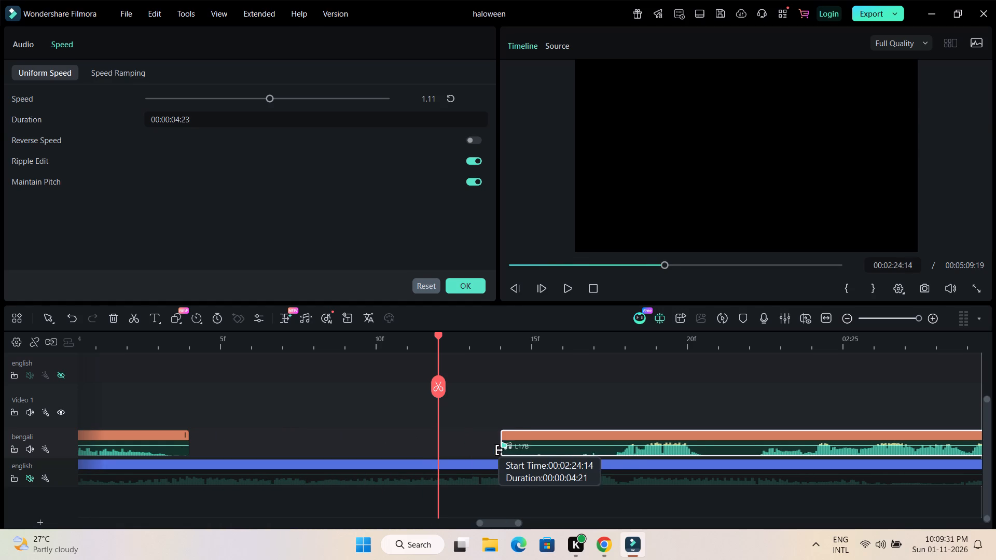
drag(500, 450, 585, 453)
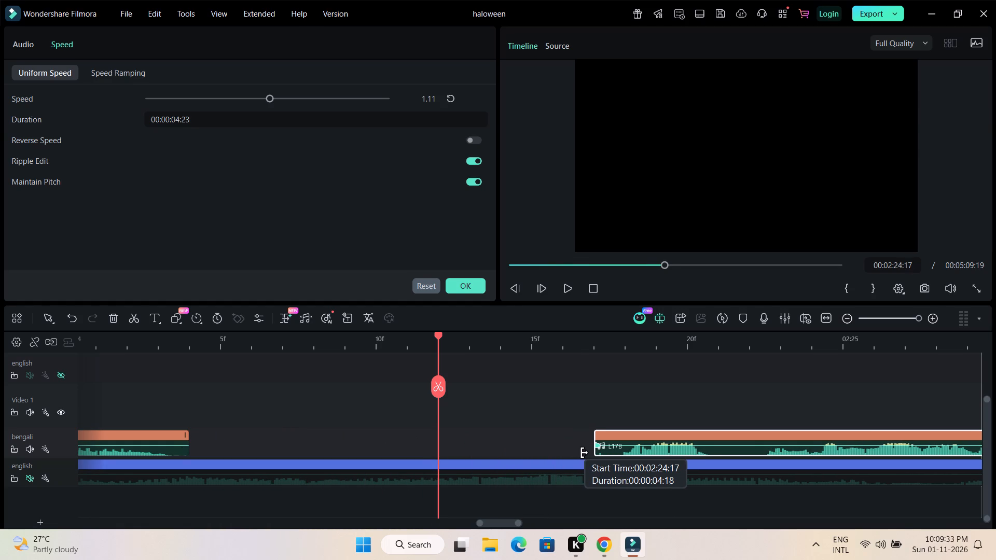
drag(585, 453, 590, 453)
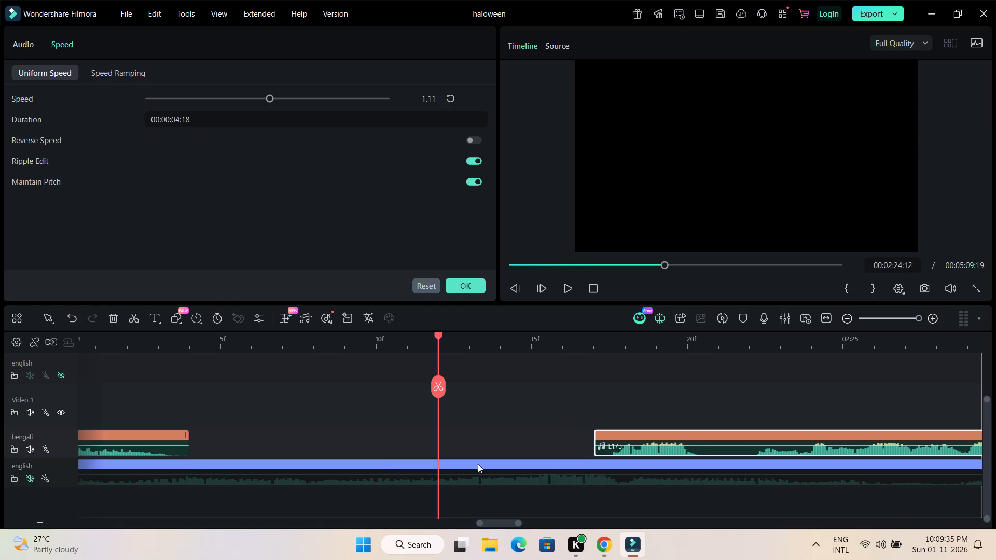
drag(188, 449, 187, 449)
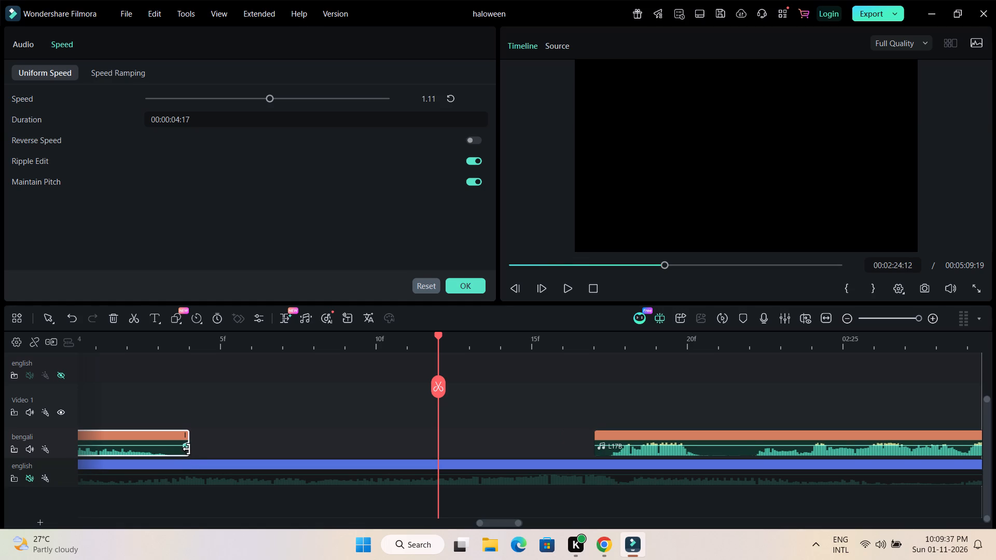
drag(187, 449, 175, 450)
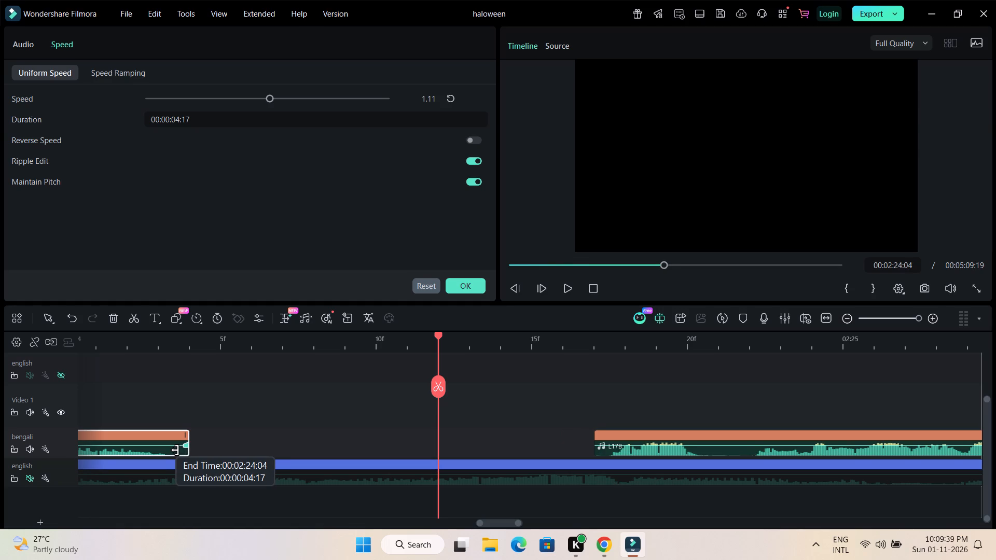
drag(175, 450, 178, 451)
Close the gap by moving the second L17B part to 02:24:04, directly against the end of the first part.
drag(681, 452, 571, 452)
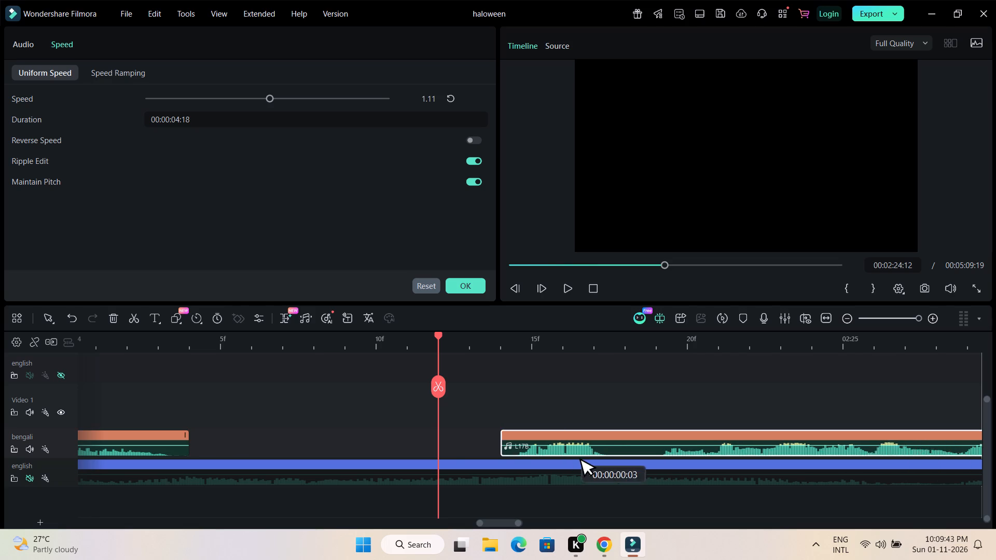
drag(571, 452, 276, 435)
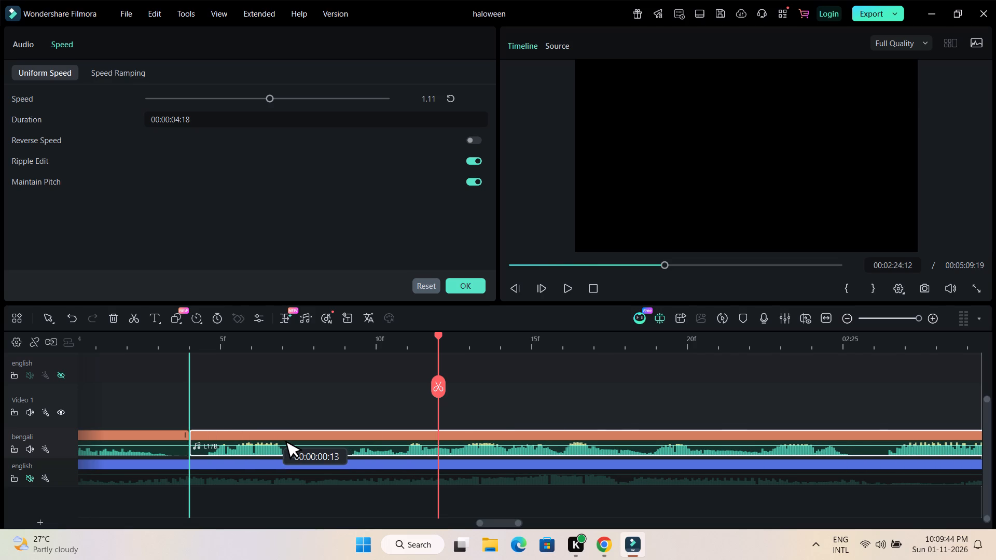
drag(276, 435, 269, 435)
drag(546, 341, 404, 345)
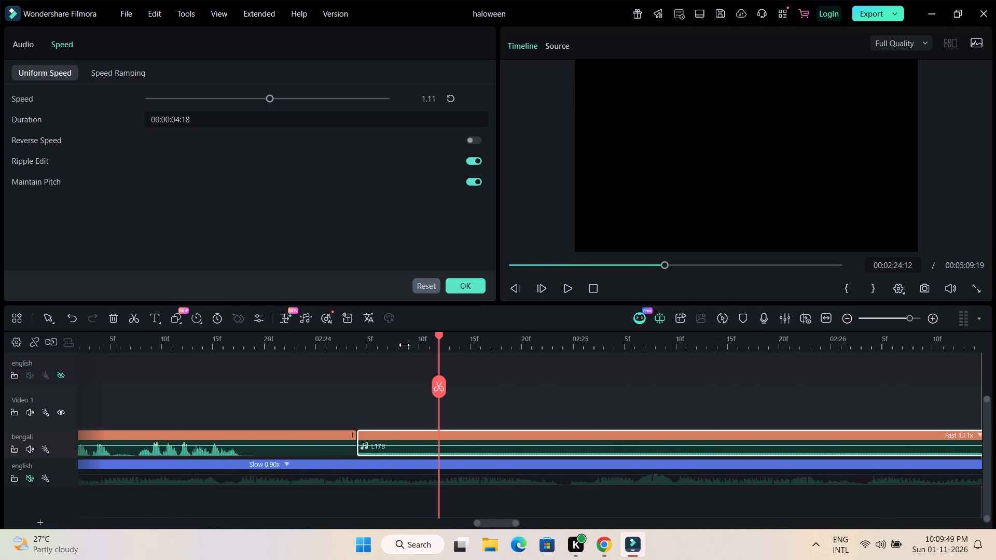
drag(404, 345, 347, 345)
drag(542, 346, 421, 348)
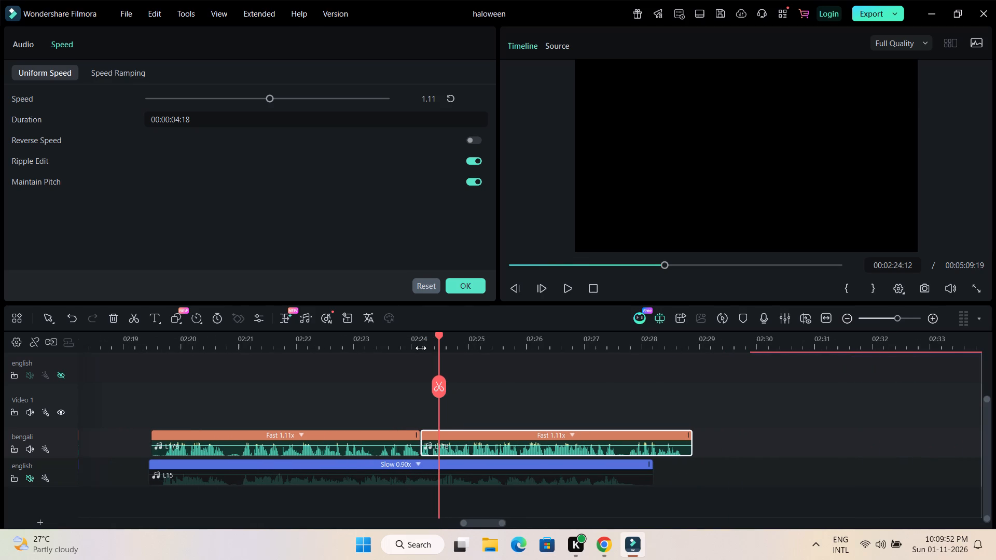
Trim the silent start of the first L17B part on the bengali track so it begins at 02:19:18.
drag(421, 348, 482, 348)
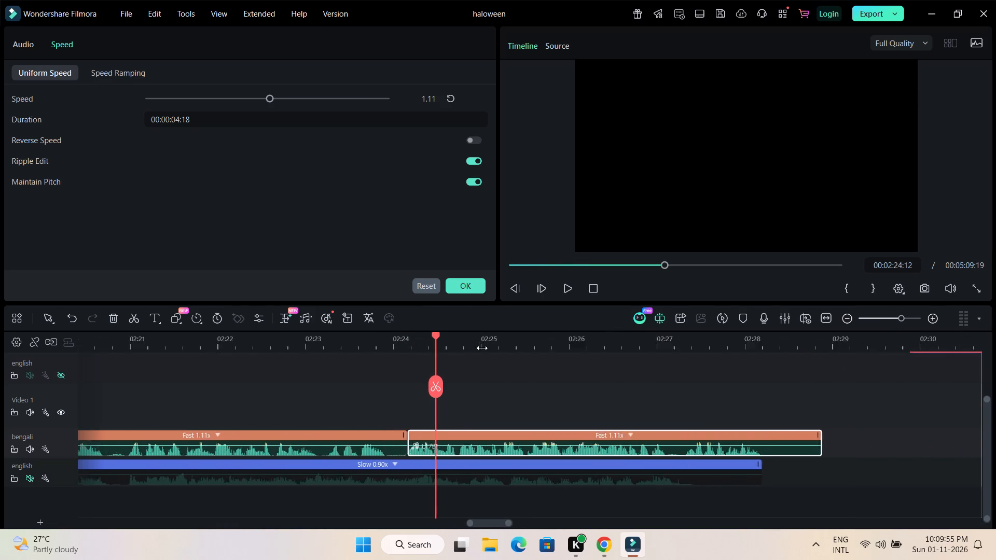
drag(482, 348, 758, 343)
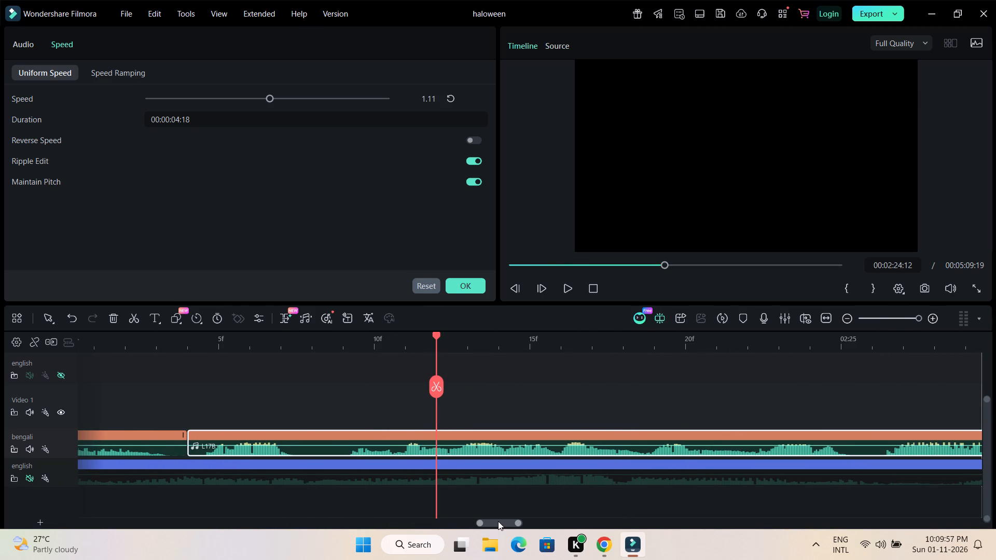
drag(498, 521, 482, 525)
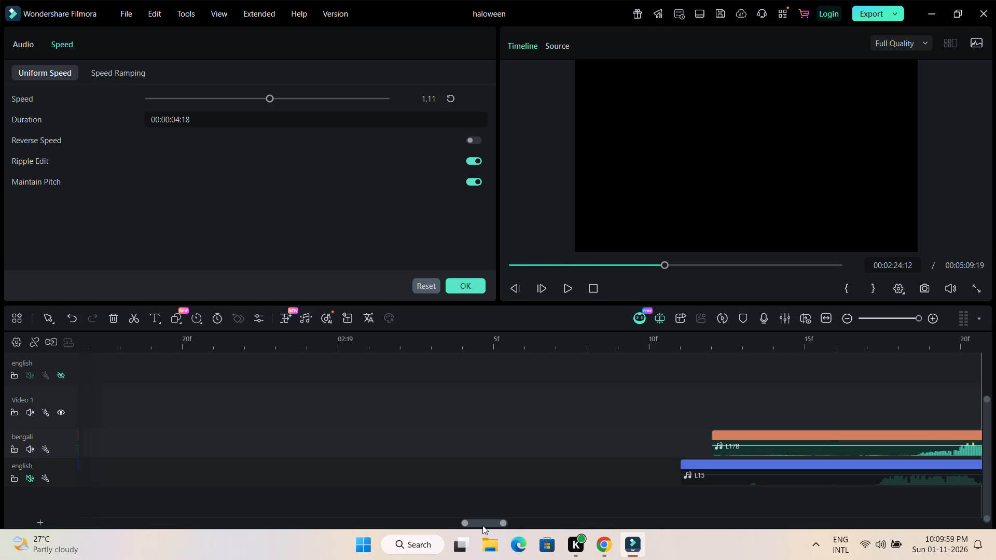
drag(482, 525, 484, 525)
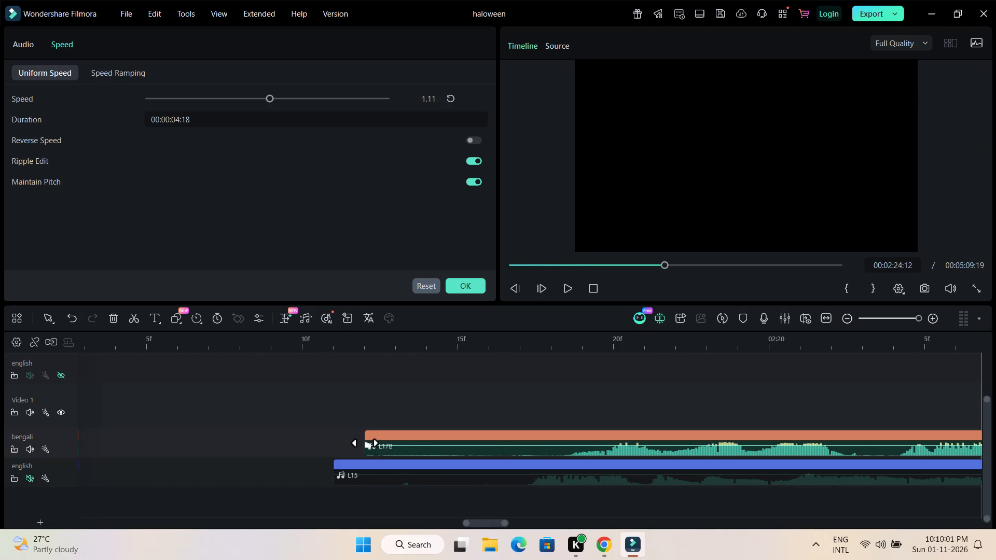
drag(366, 448, 483, 452)
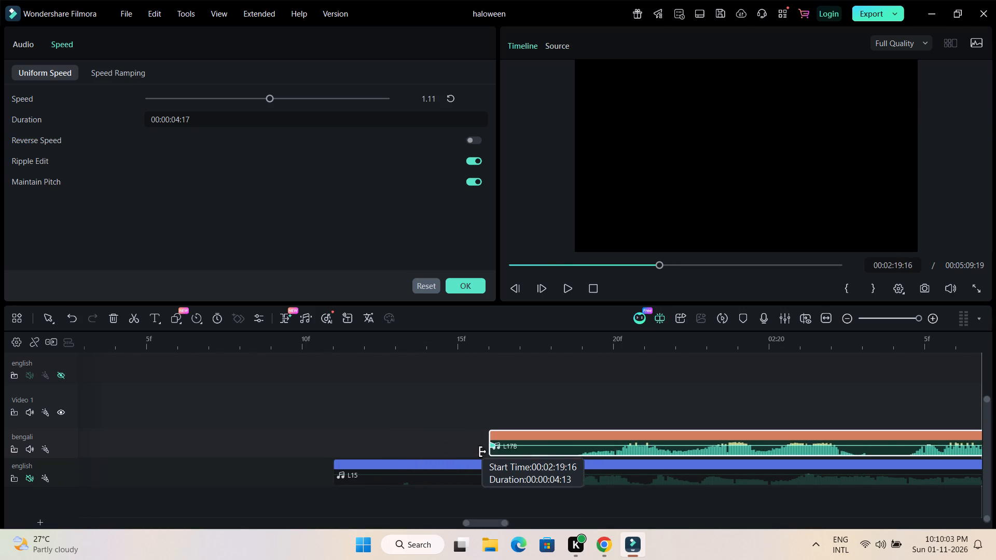
drag(483, 452, 539, 476)
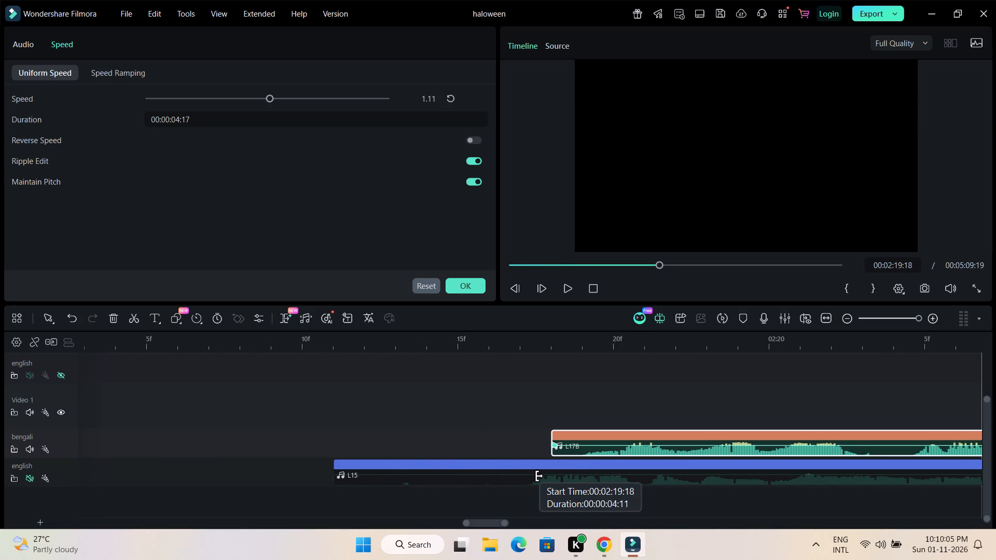
drag(539, 476, 540, 476)
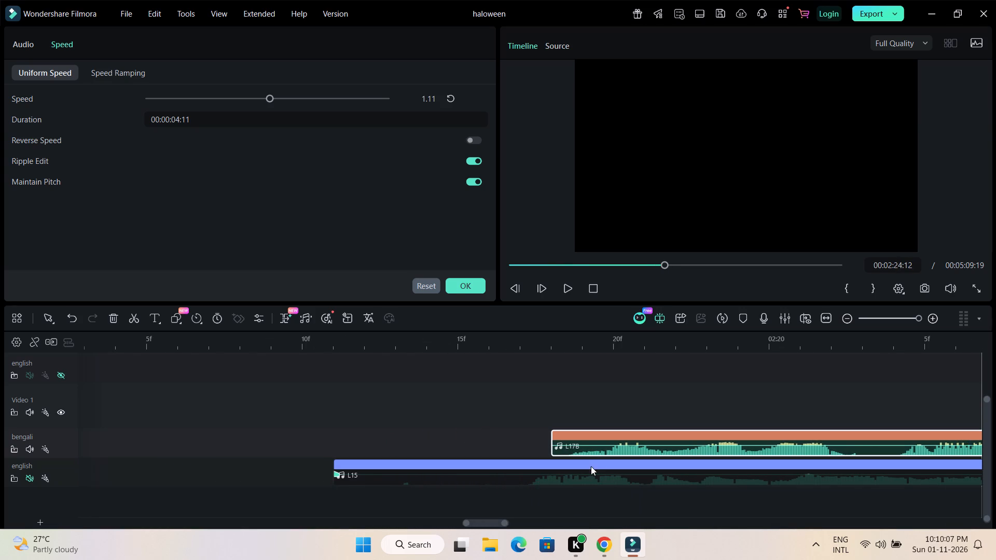
Move the trimmed first L17B part back to 02:19:11, aligned with the start of the L15 clip.
drag(611, 452, 409, 452)
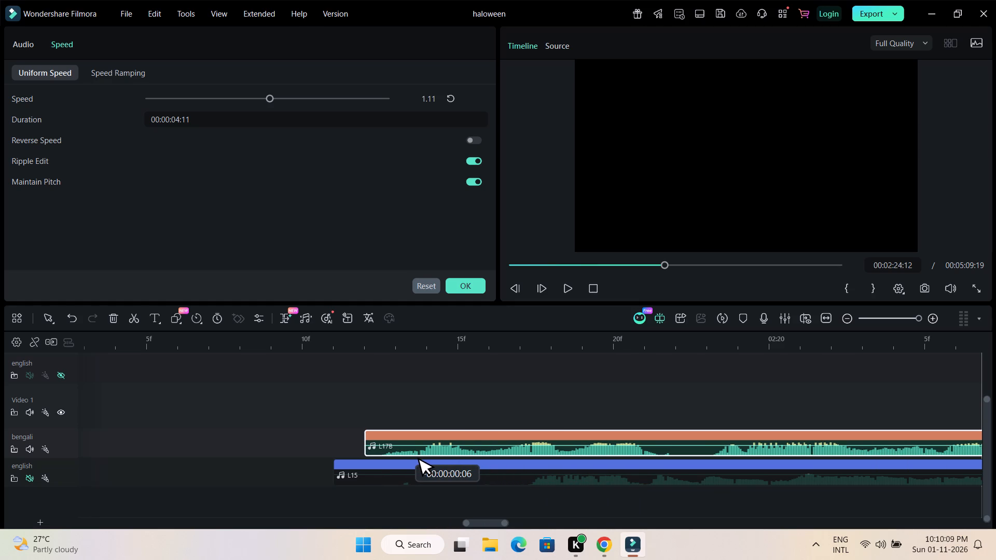
drag(409, 452, 400, 452)
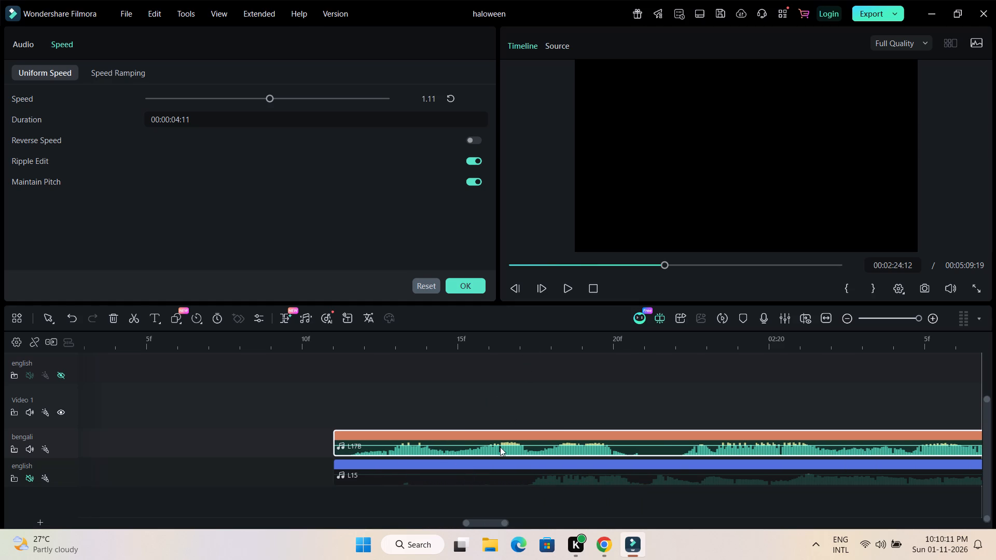
Close the gap between the L17B parts by moving the second one directly against the end of the first.
drag(539, 344, 439, 345)
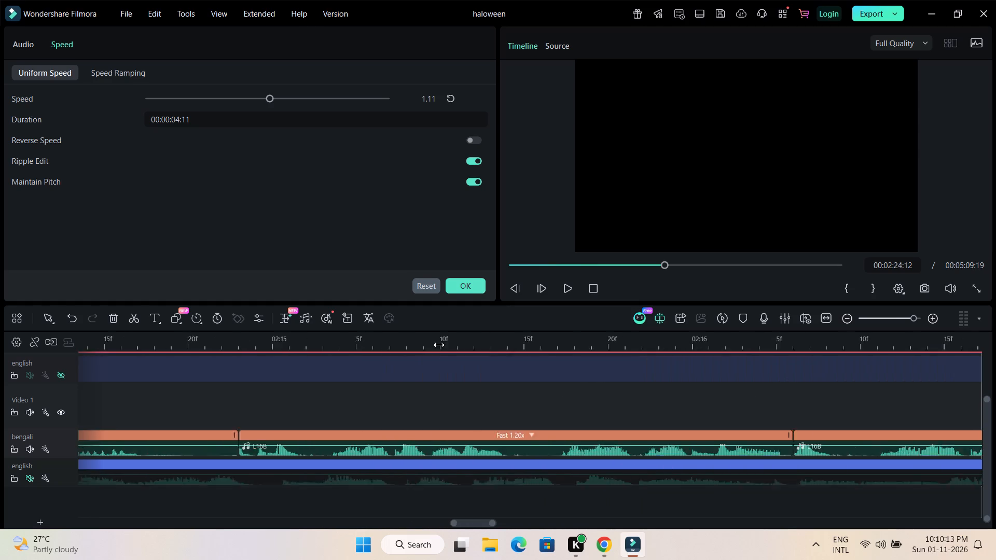
drag(439, 345, 344, 356)
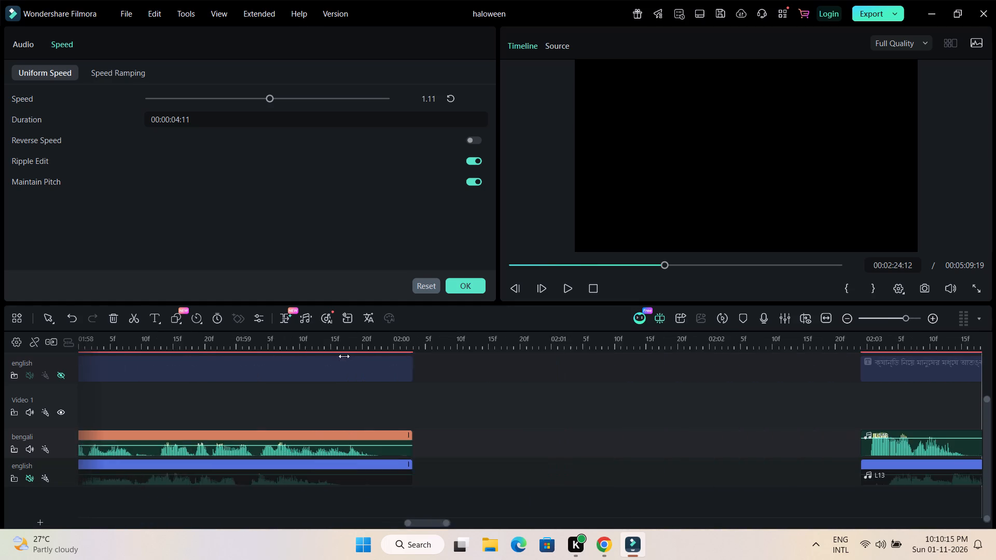
drag(344, 356, 358, 357)
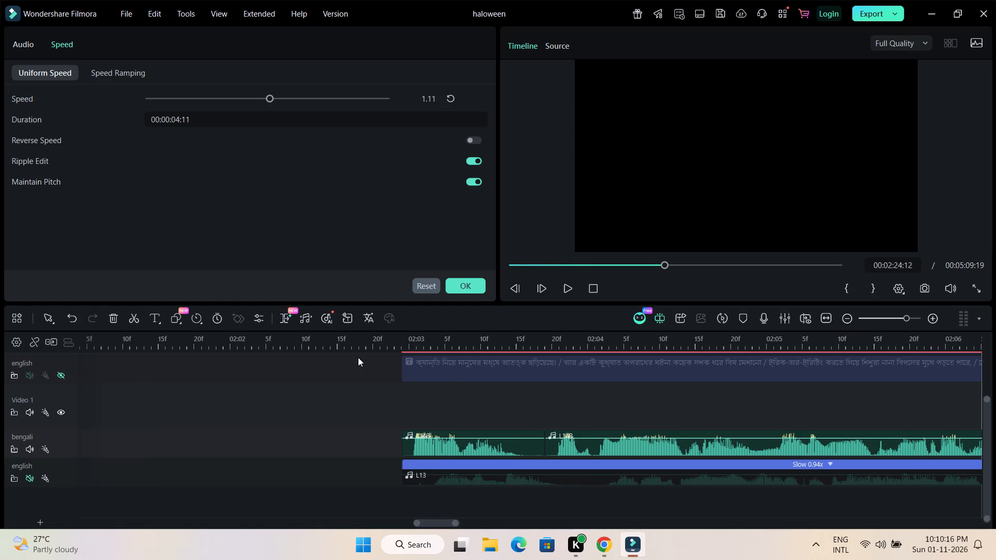
drag(493, 342, 378, 350)
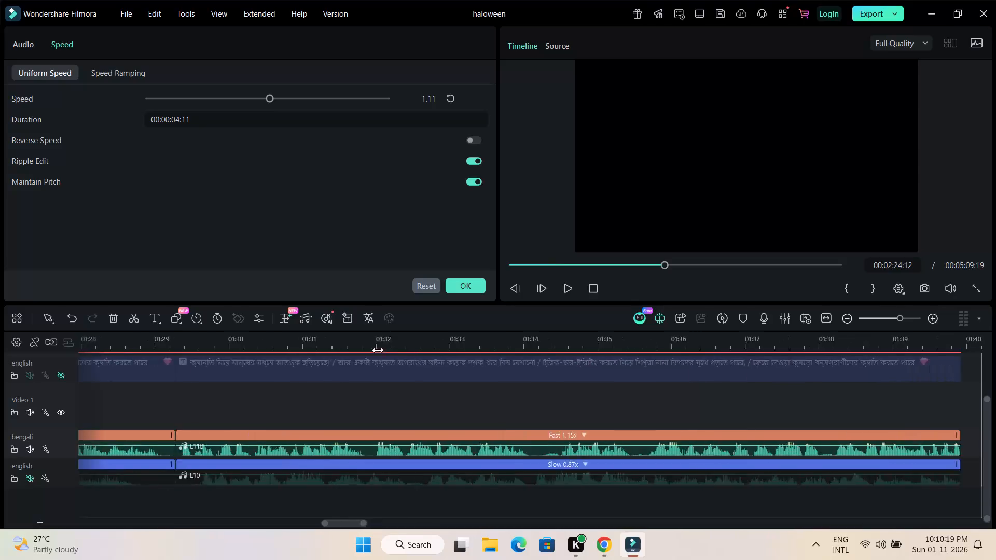
drag(378, 350, 431, 351)
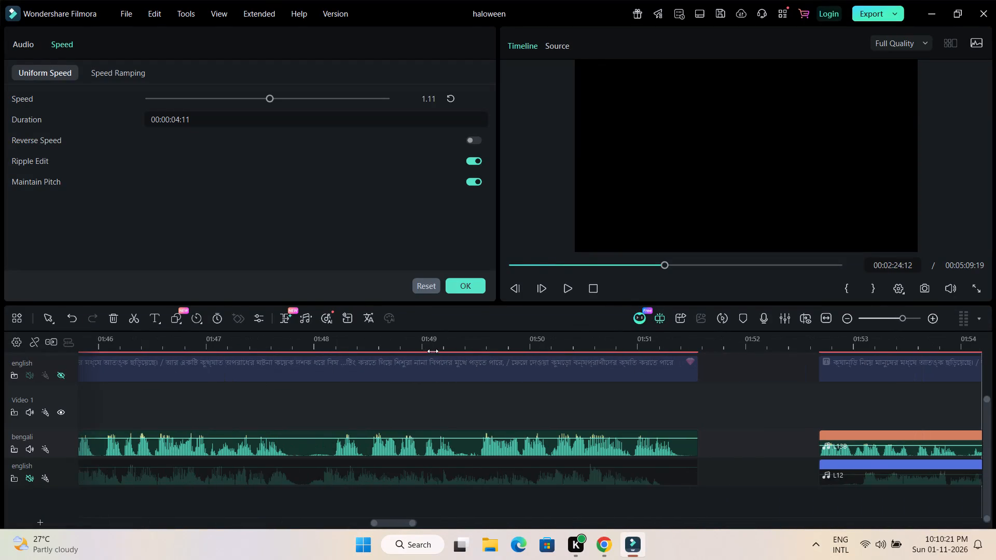
drag(446, 343, 266, 341)
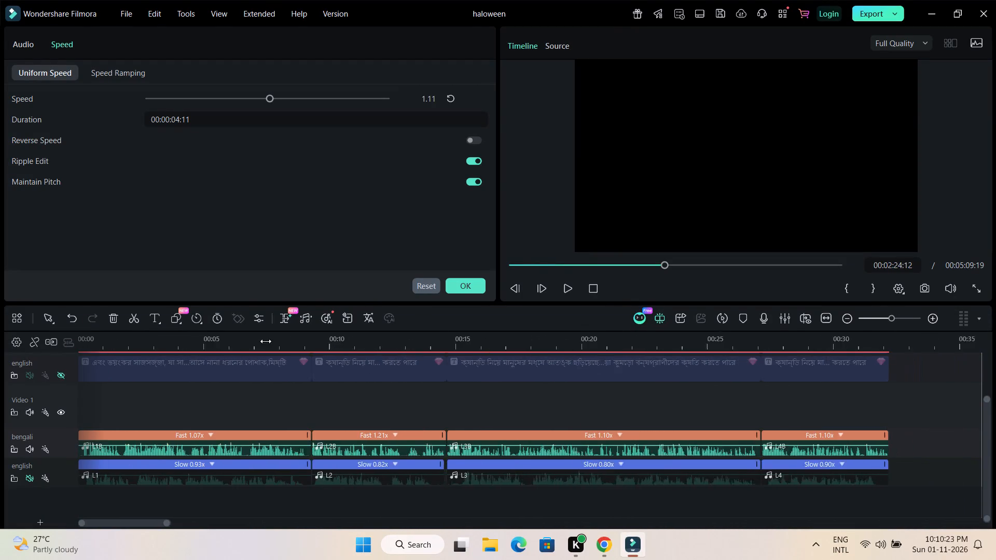
drag(266, 341, 86, 341)
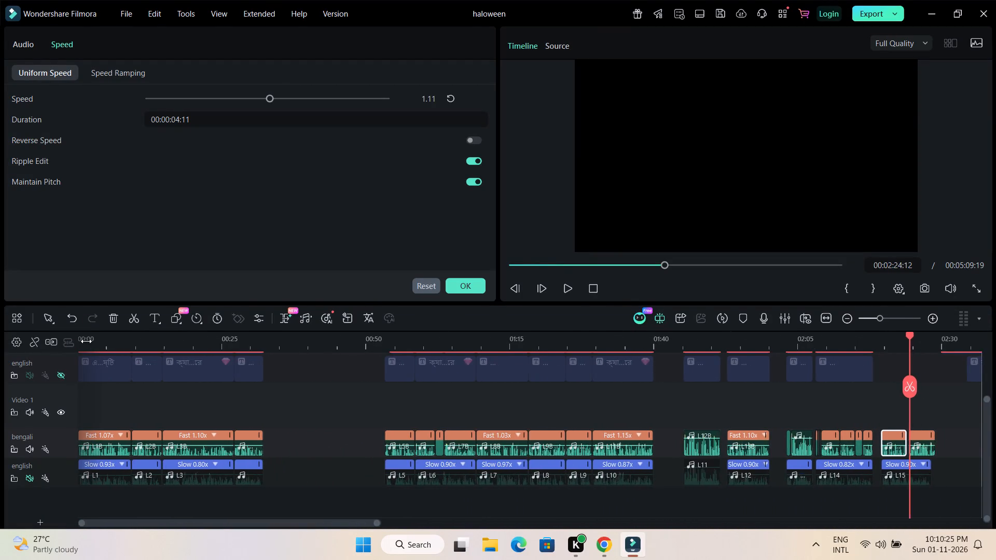
drag(86, 341, 67, 341)
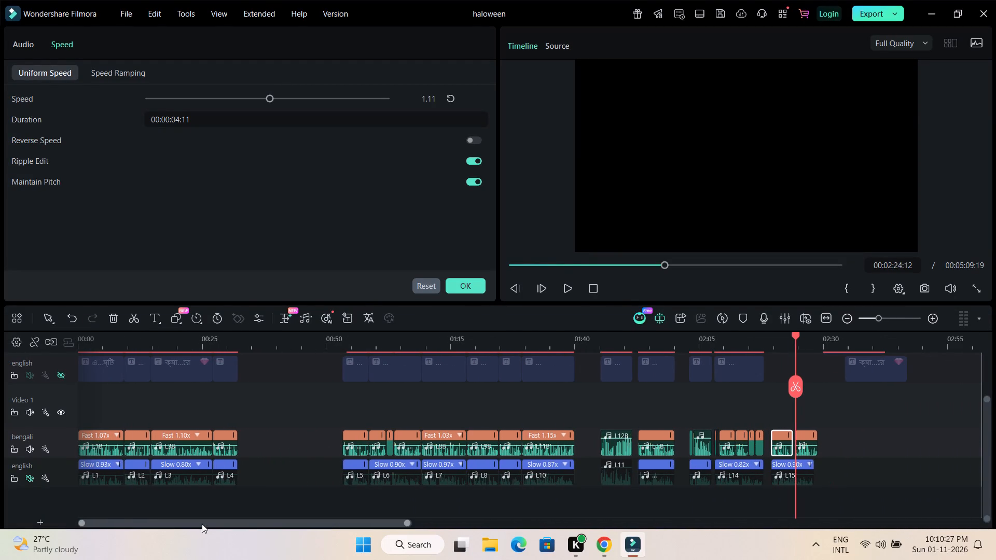
drag(202, 524, 374, 547)
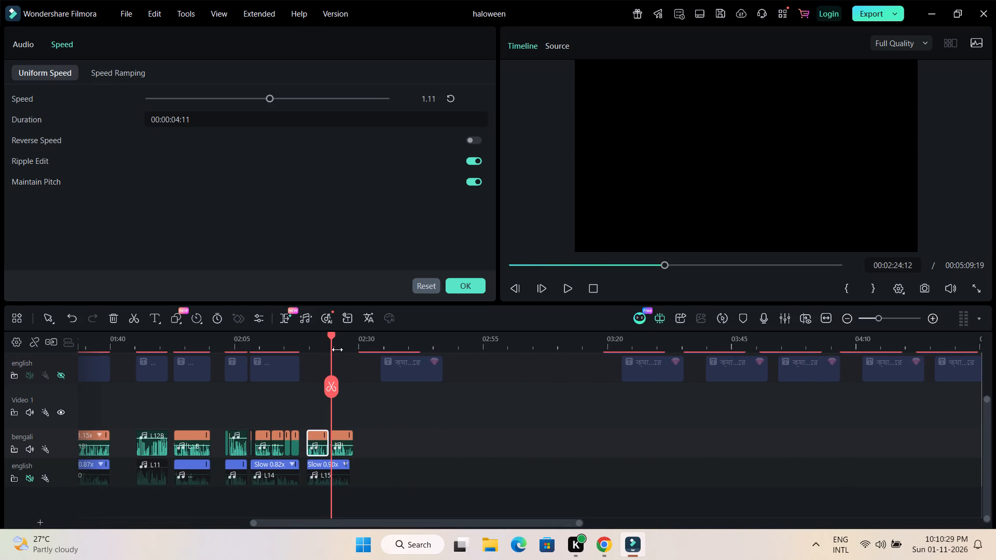
drag(337, 347, 807, 346)
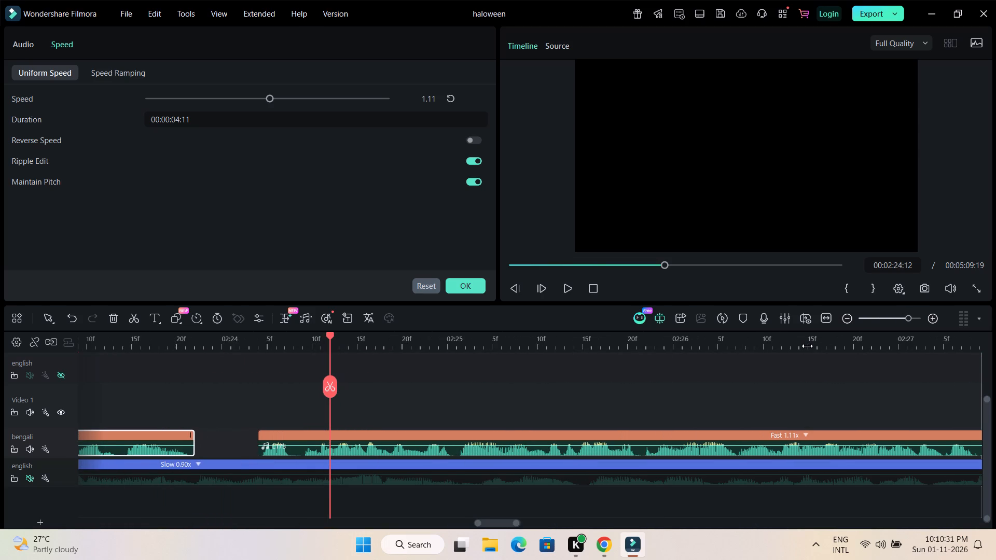
drag(807, 346, 672, 343)
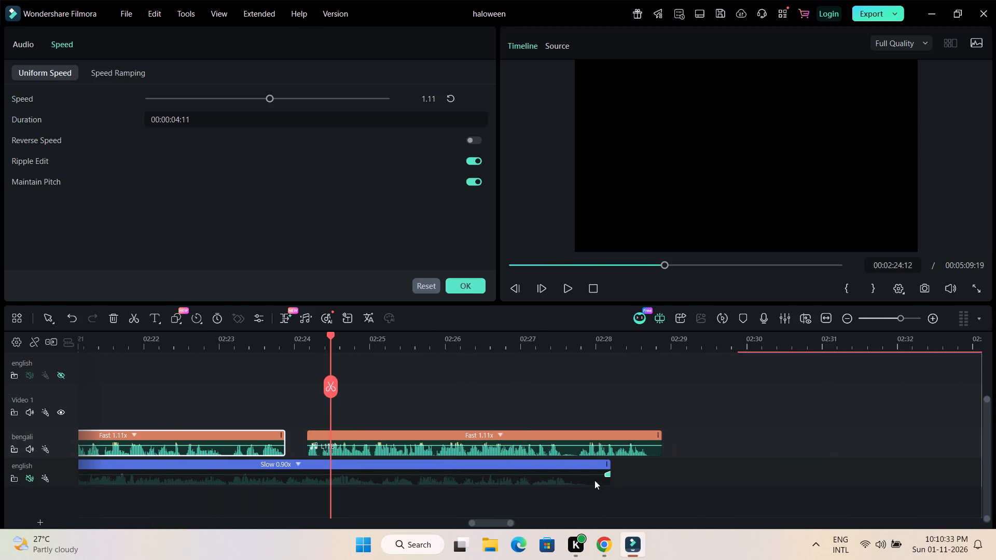
drag(615, 451, 596, 451)
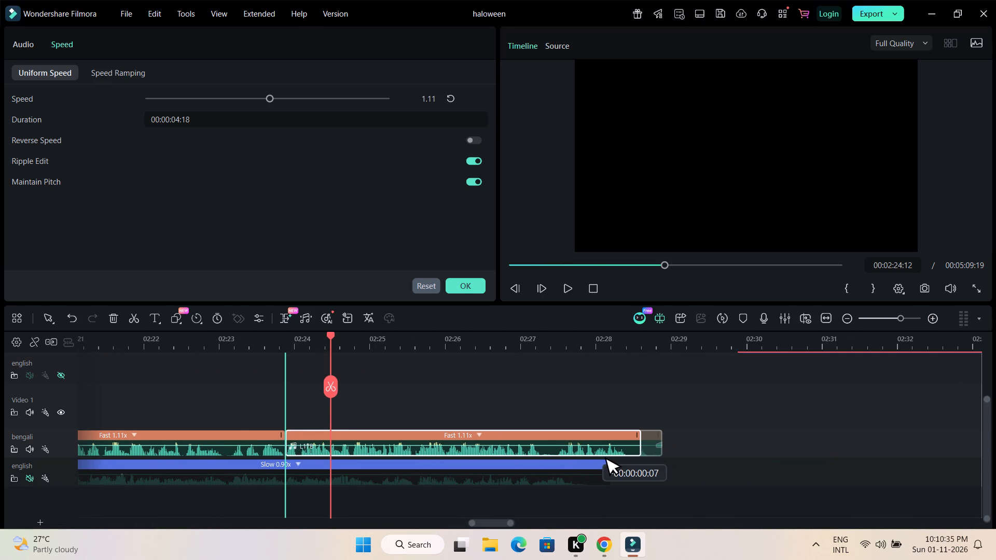
drag(596, 451, 595, 451)
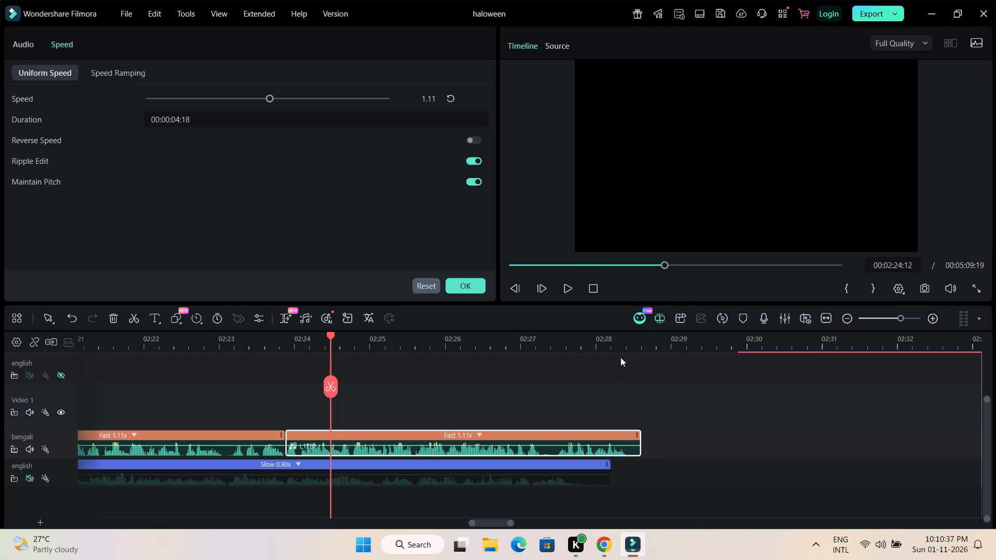
Trim the silent tail of the second L17B part so it ends at 02:28:10.
click(620, 344)
drag(626, 348, 955, 354)
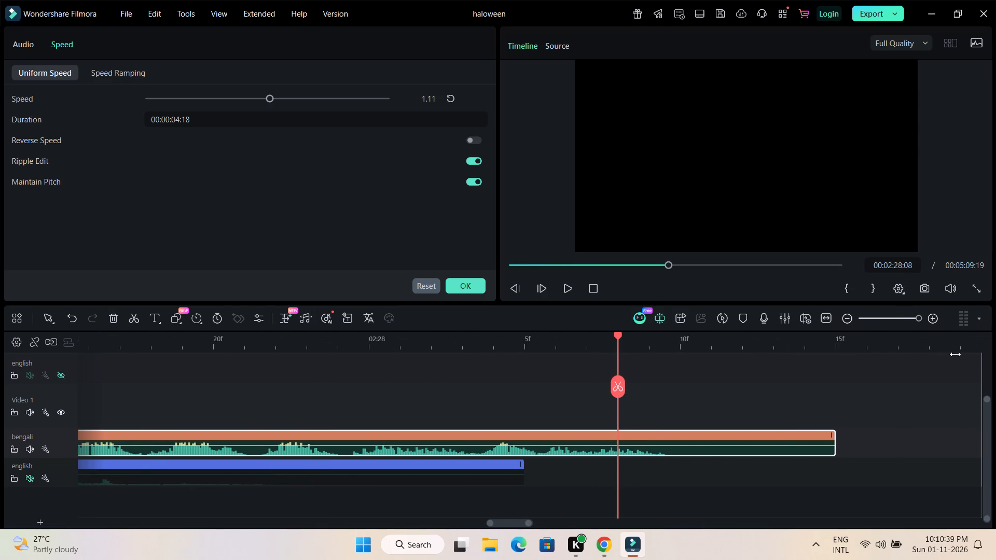
drag(955, 354, 956, 354)
drag(834, 450, 681, 451)
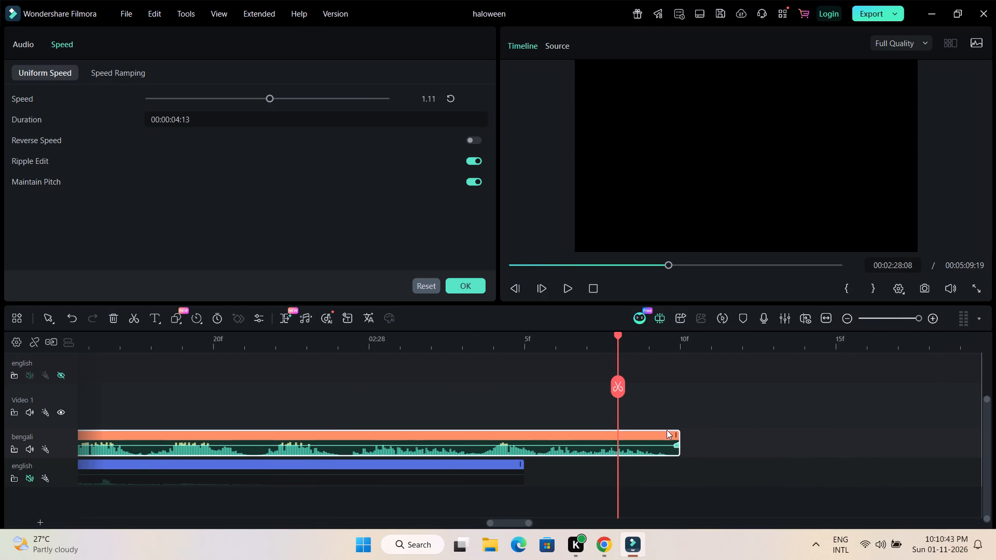
Split the second L17B part at 02:27:07, at the start of the pause in its waveform.
drag(556, 347, 335, 345)
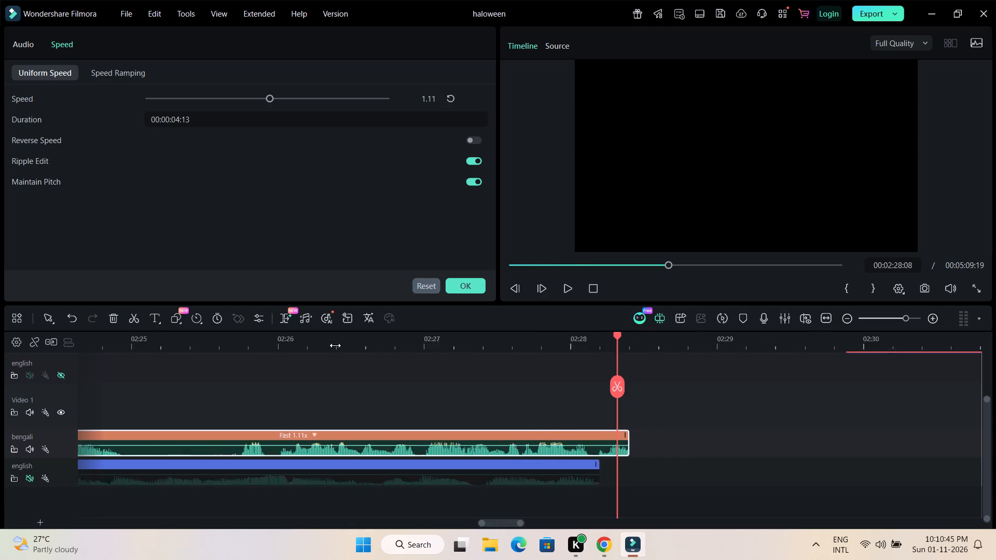
drag(335, 345, 161, 344)
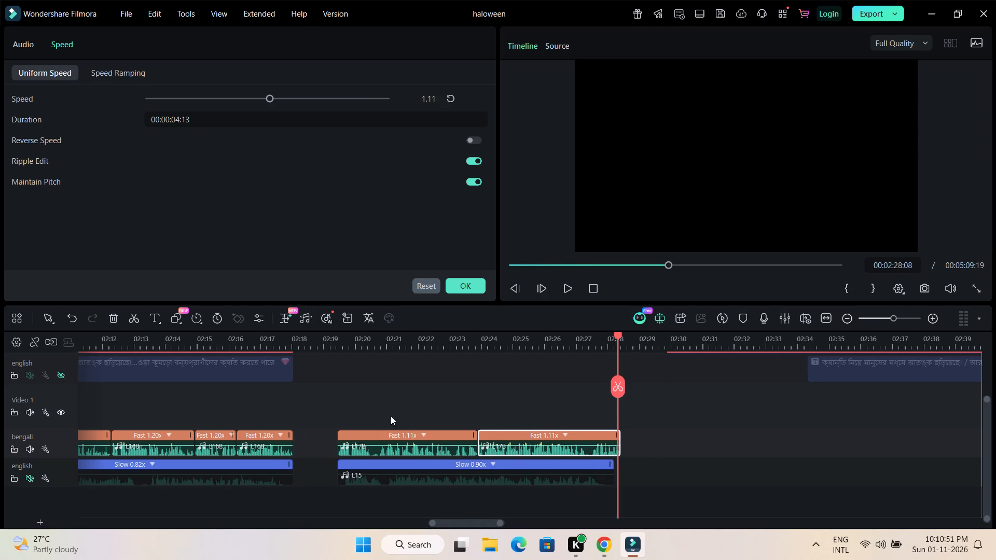
click(386, 392)
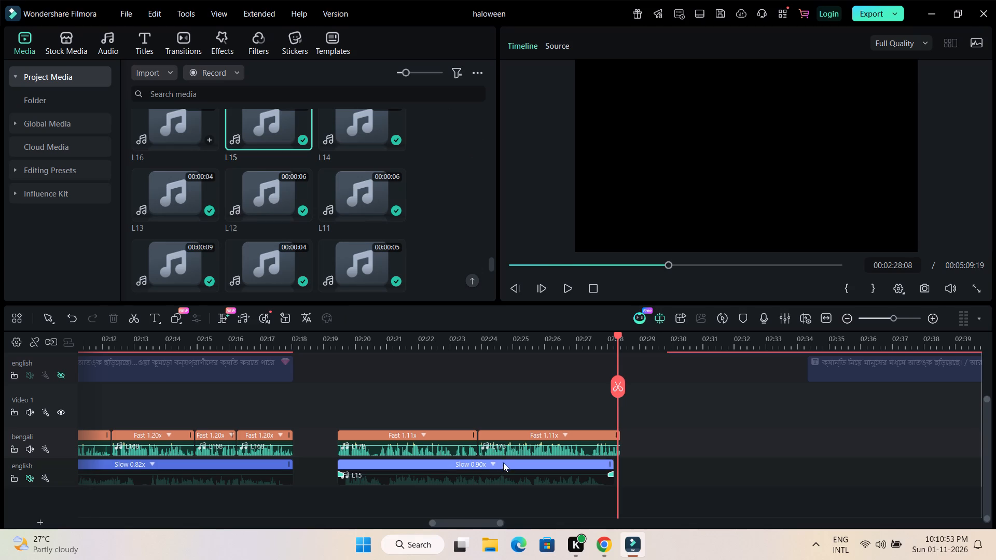
click(590, 343)
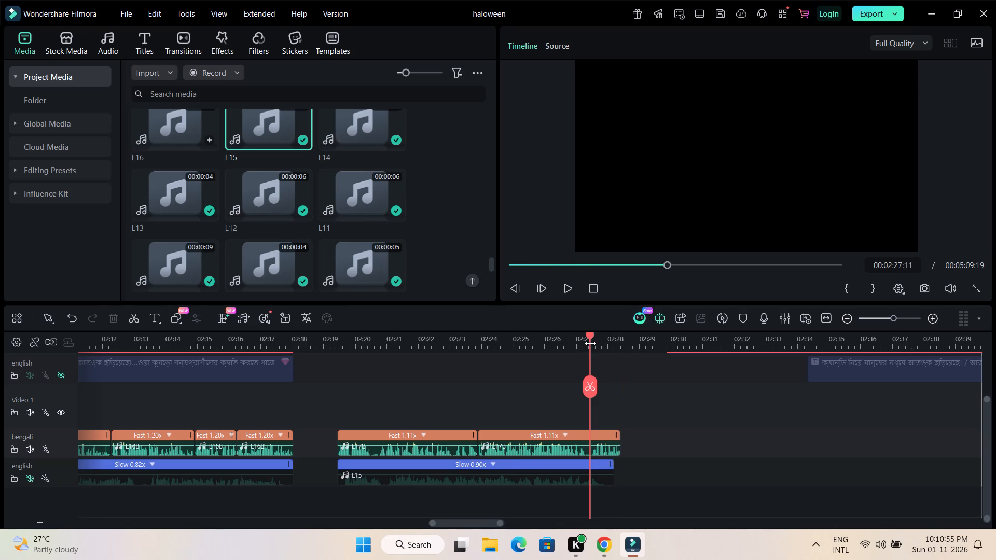
drag(586, 343, 995, 343)
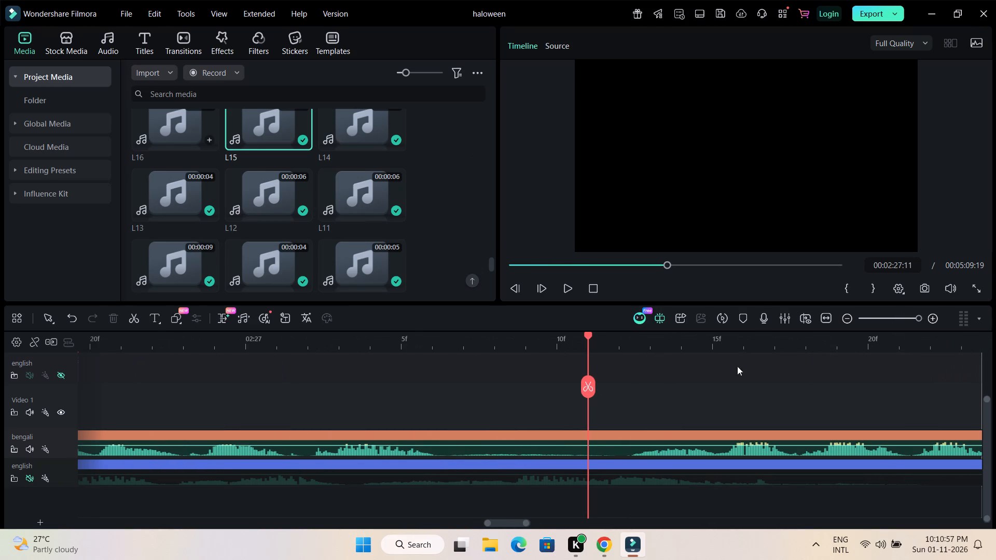
drag(589, 332, 477, 340)
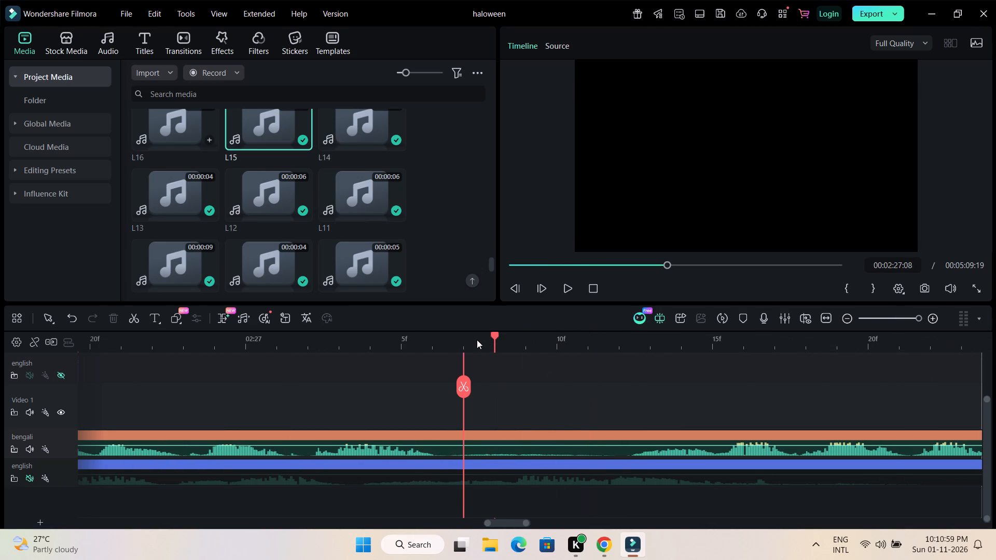
drag(477, 340, 459, 343)
drag(459, 343, 452, 346)
click(500, 453)
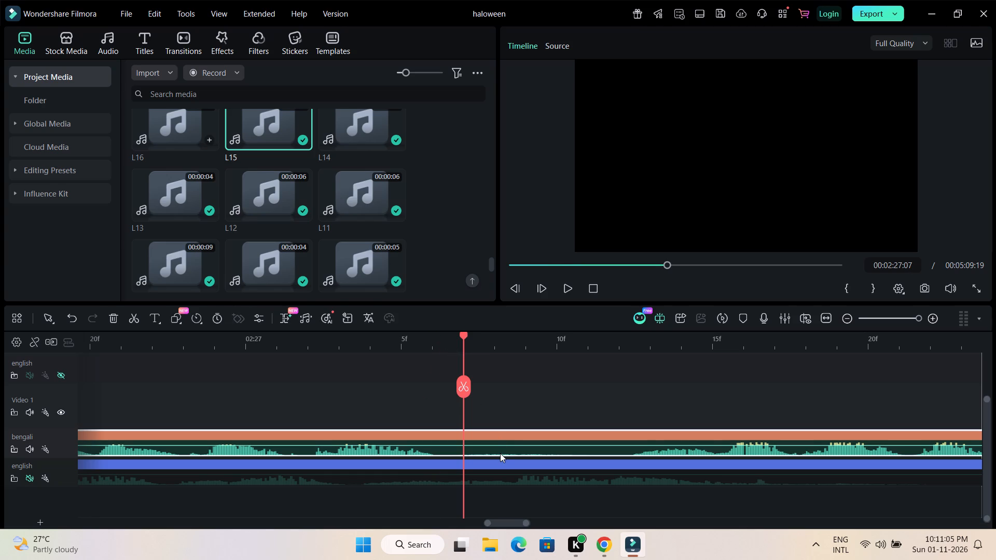
click(466, 387)
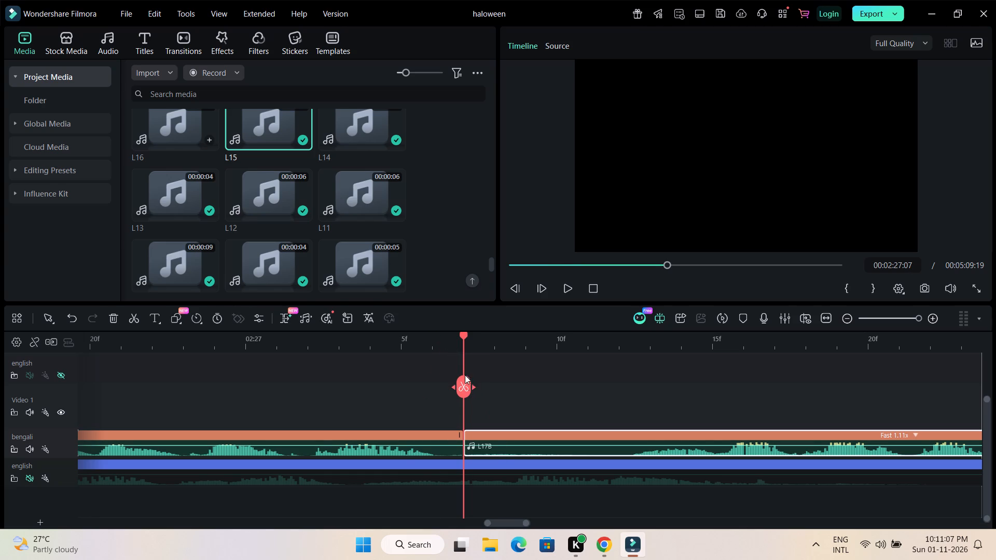
Split L17B again at 02:27:12 and delete the silent piece between 02:27:07 and 02:27:12.
drag(462, 333, 624, 366)
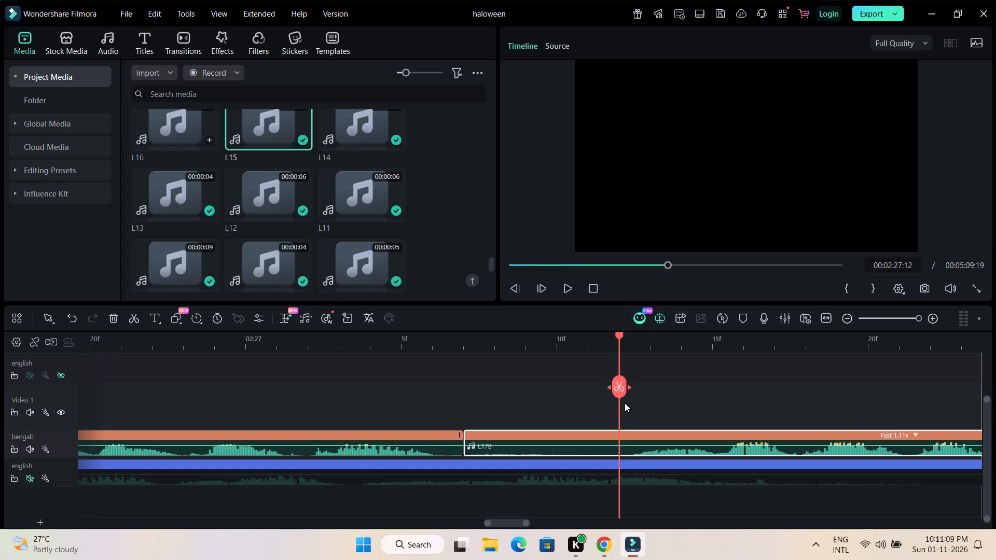
click(637, 455)
click(619, 387)
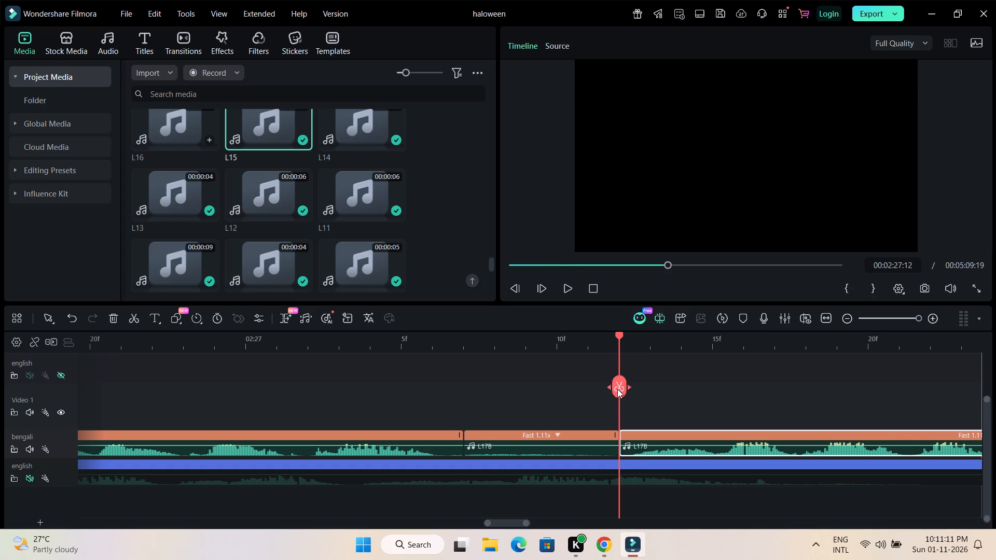
click(582, 449)
key(Delete)
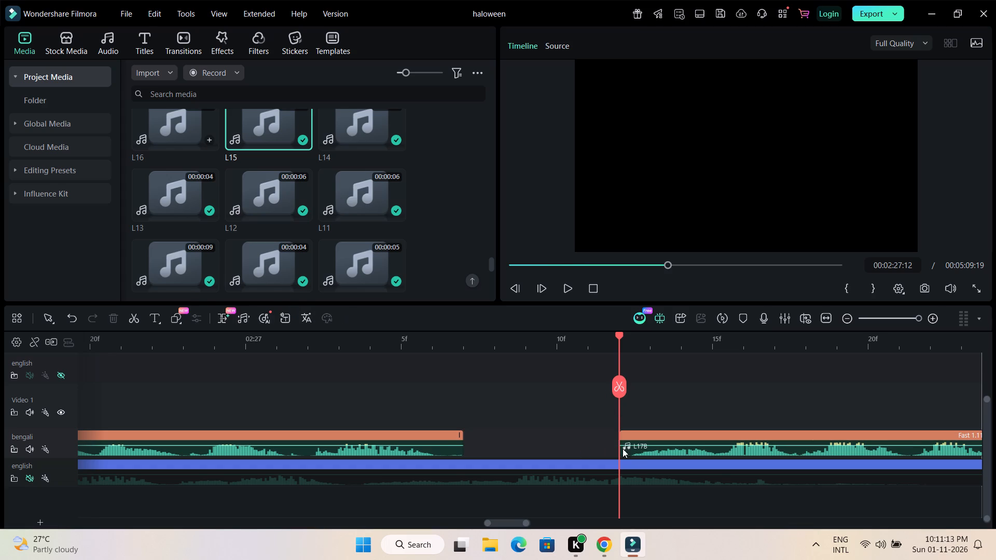
Close the gap by moving the last L17B part back against the preceding part's end at 02:27:07.
drag(669, 450, 525, 450)
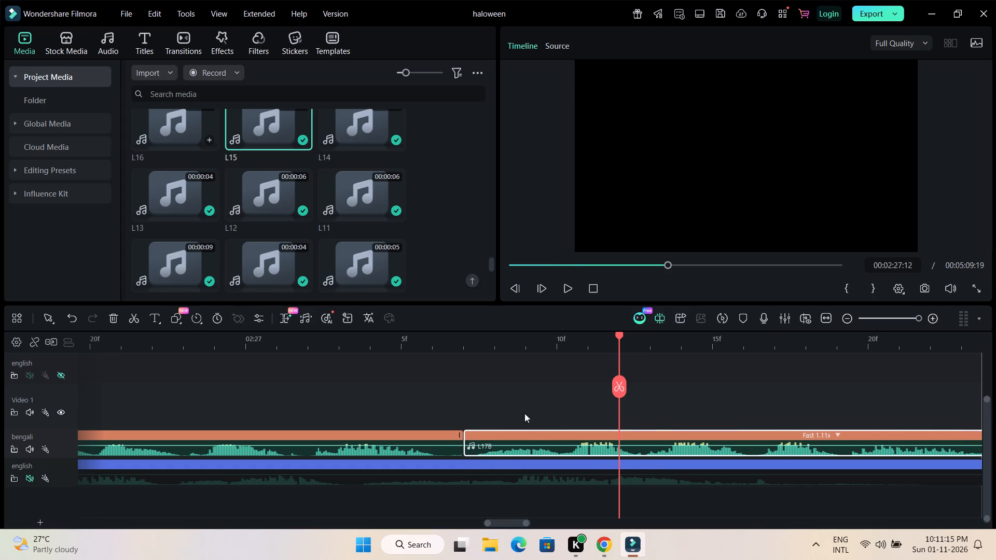
Move the Bengali title near 02:30 back to the start of L15 and shorten it to end with the L15 clip.
drag(574, 349, 261, 345)
click(364, 422)
drag(489, 524, 483, 524)
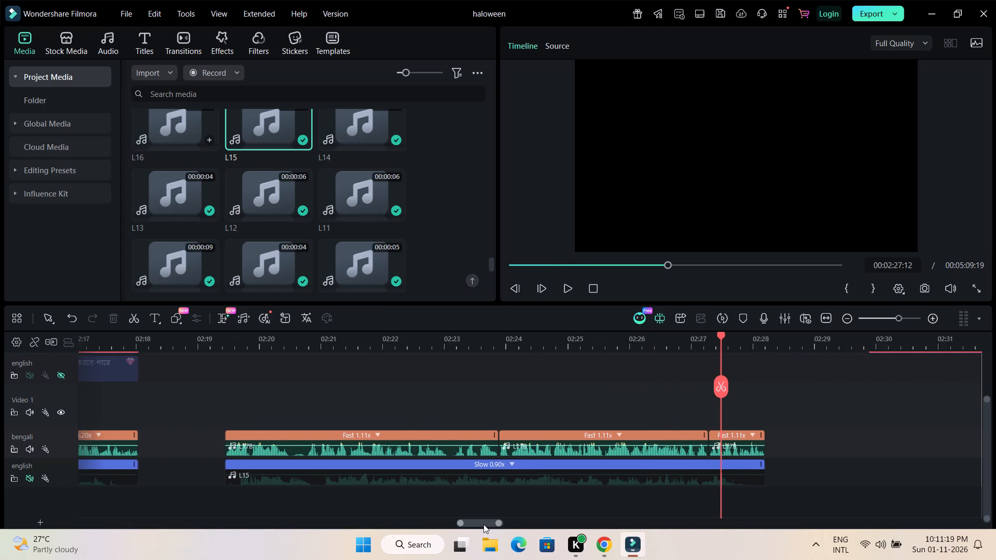
drag(483, 524, 481, 525)
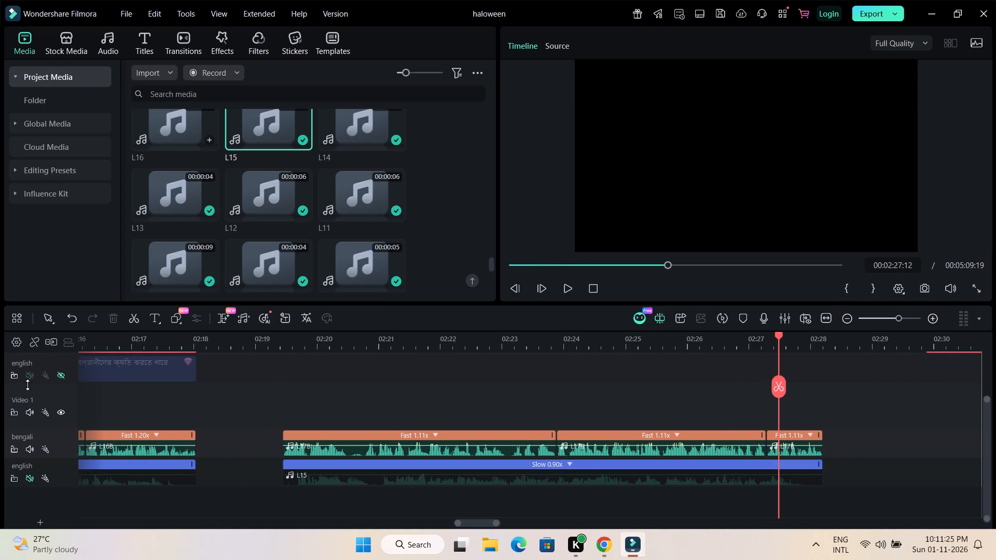
scroll(423, 384, up, 1)
scroll(423, 384, down, 1)
drag(497, 523, 587, 526)
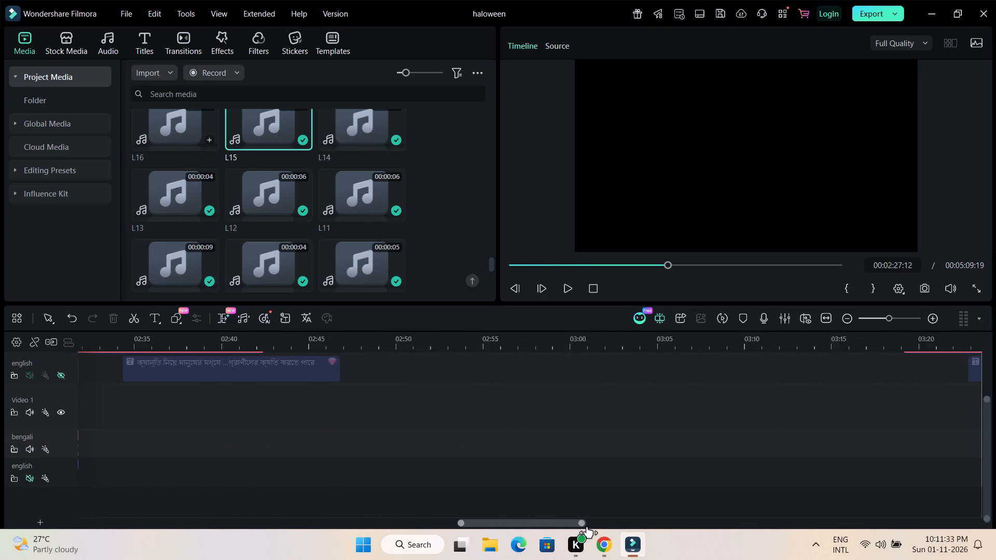
drag(587, 526, 589, 526)
drag(566, 526, 487, 520)
scroll(741, 461, up, 1)
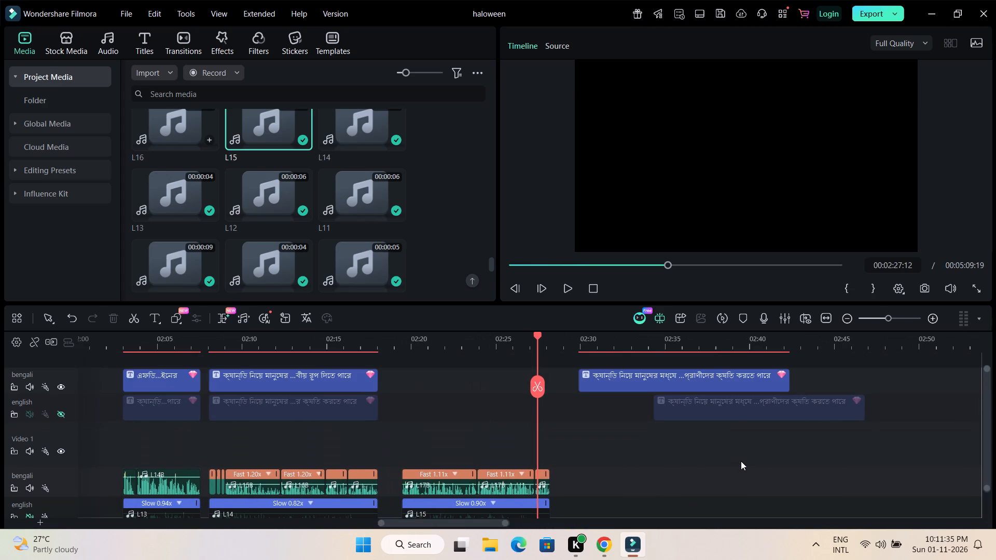
drag(716, 379, 539, 378)
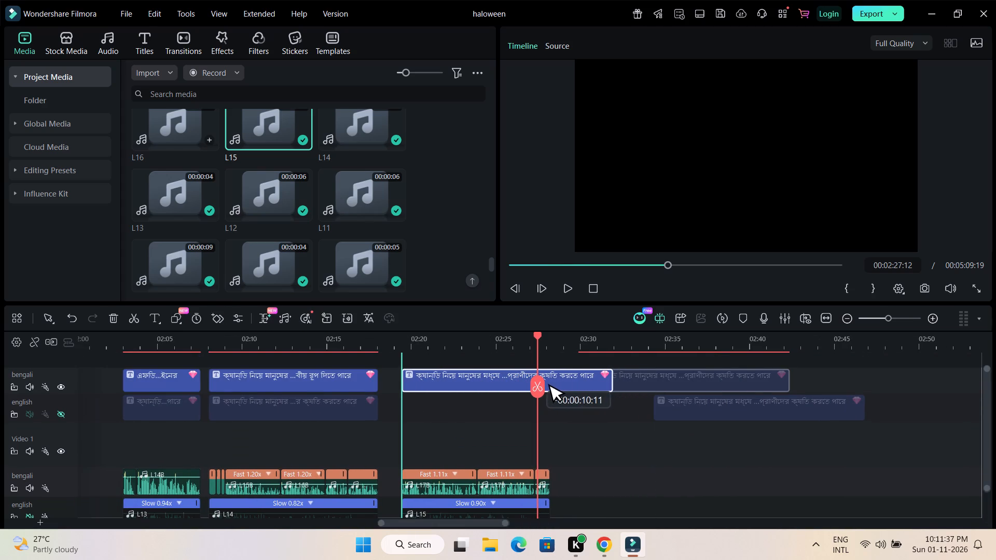
drag(539, 378, 535, 378)
drag(609, 379, 608, 379)
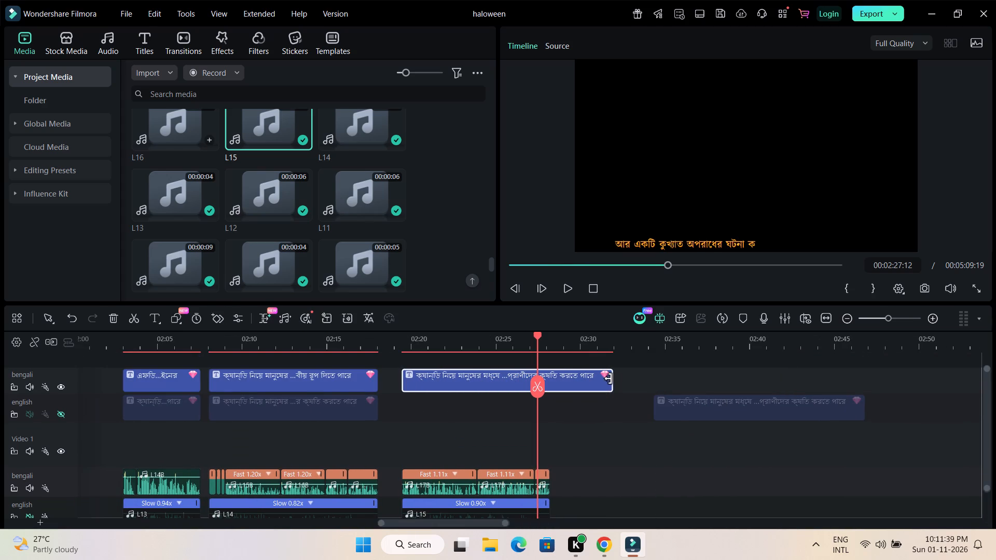
drag(608, 379, 549, 388)
Align the matching title on the english track with the start of L15 and shorten it to the same end.
drag(710, 409, 497, 410)
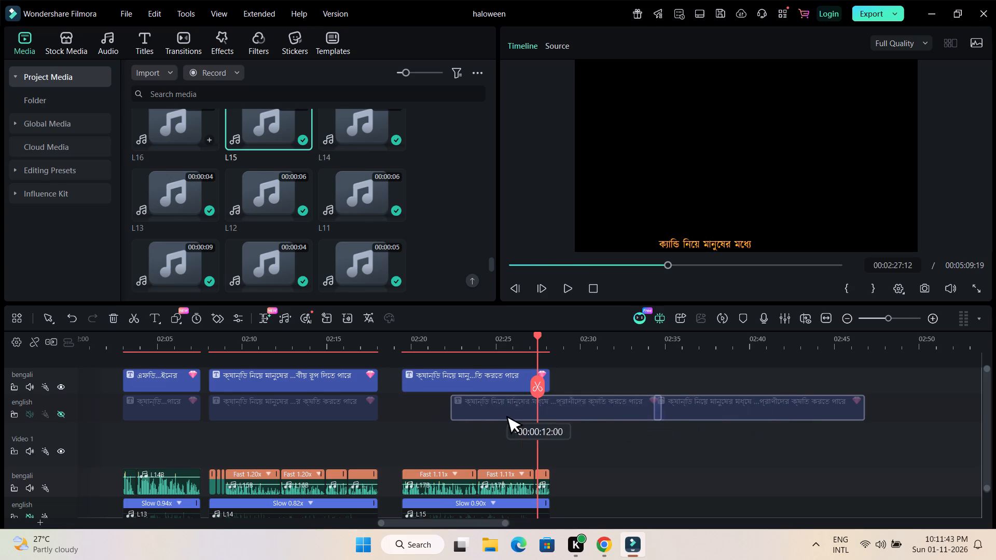
drag(497, 410, 462, 410)
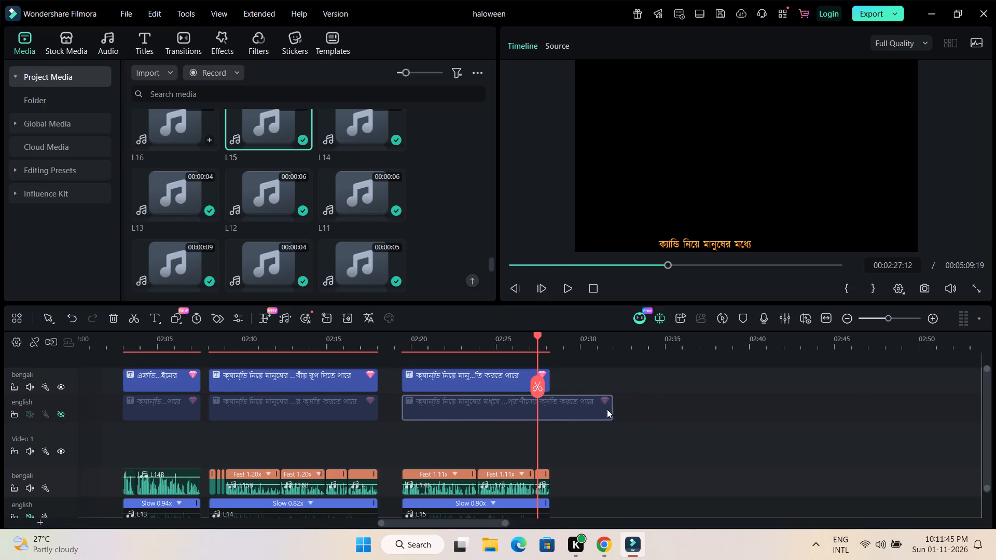
drag(611, 409, 548, 410)
double_click(475, 382)
click(417, 282)
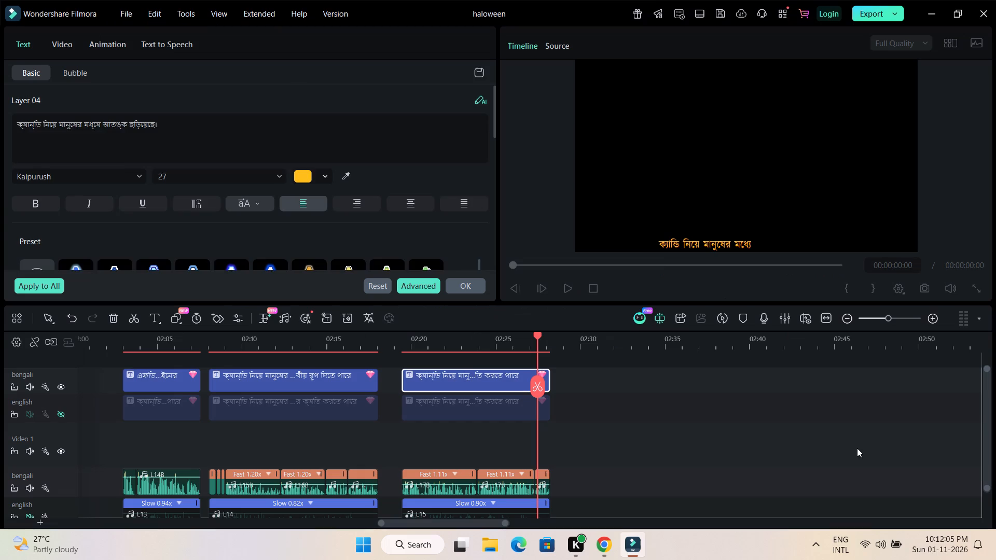
Play back the Bengali title and L17B voice-over from the start of L15 to check their timing.
drag(535, 334, 415, 341)
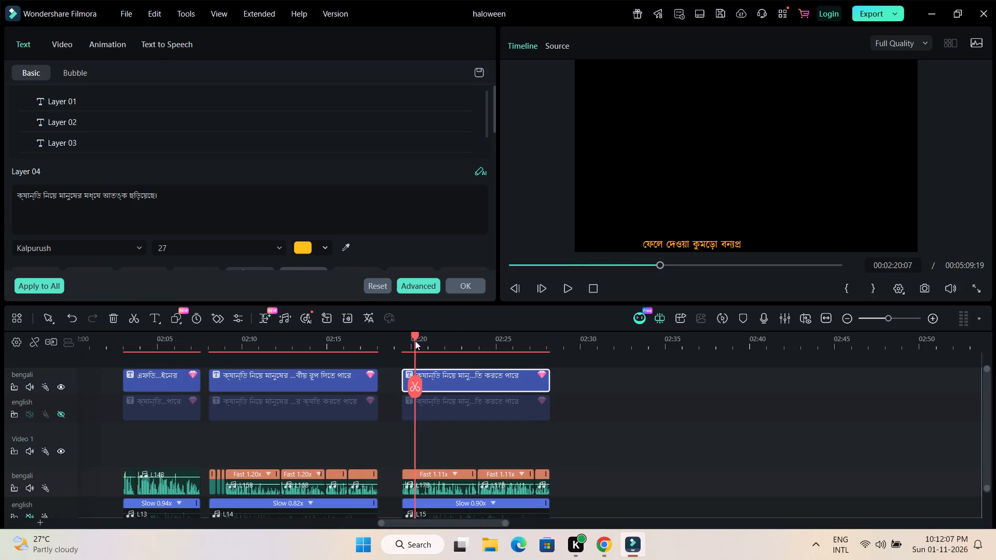
drag(415, 341, 398, 344)
key(space)
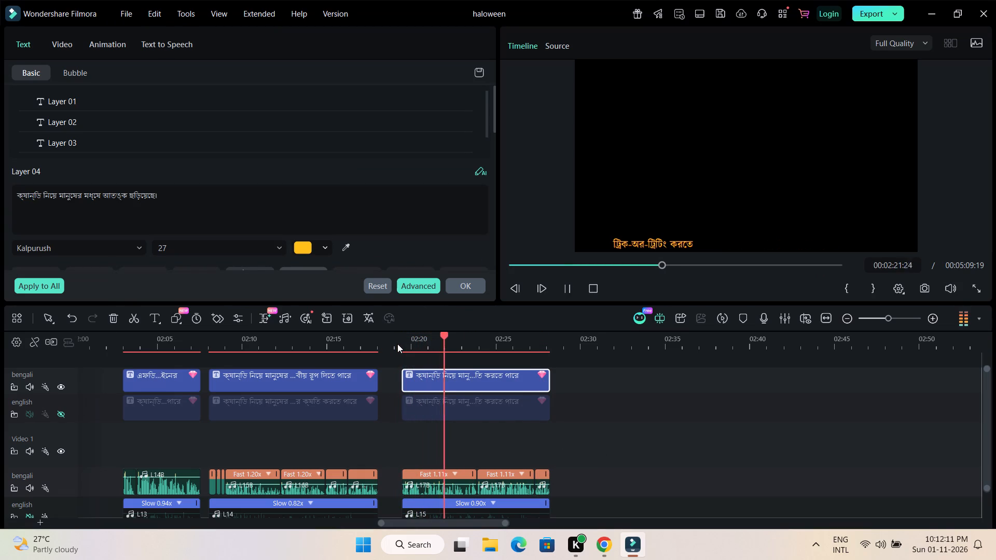
key(space)
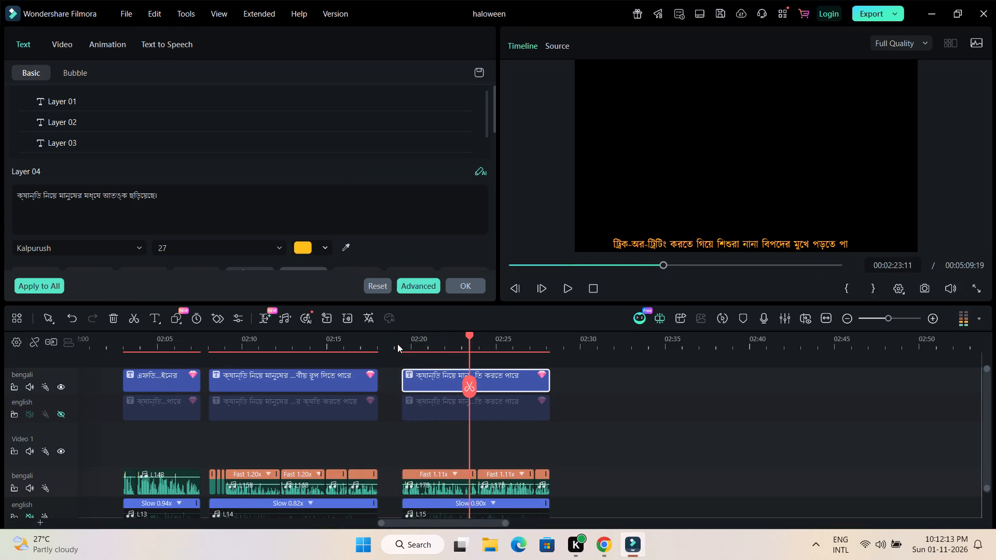
key(space)
key(space)
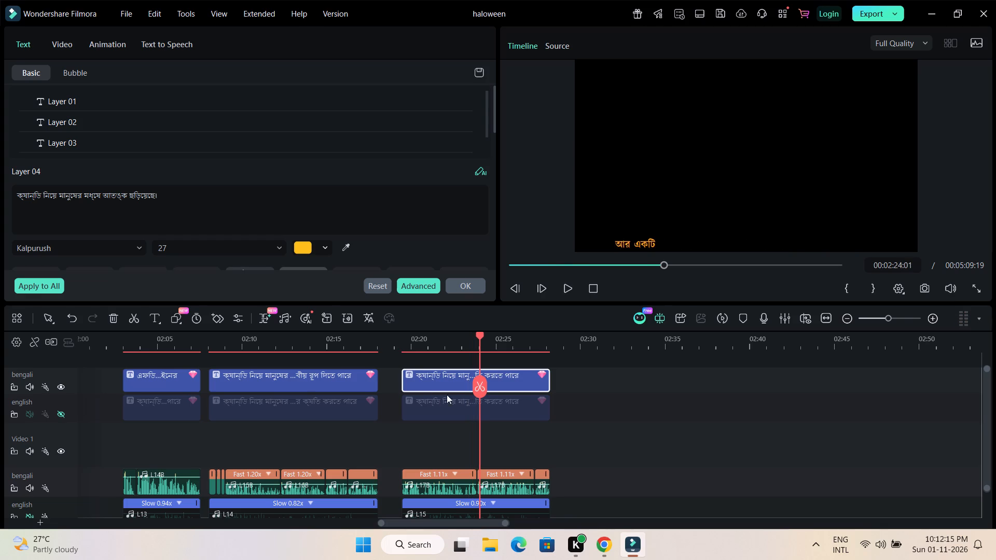
Extend the Bengali title's first text layer to end at 00:00:04:11, matching the boundary of the first L17B part at 02:23:22.
drag(497, 340, 787, 376)
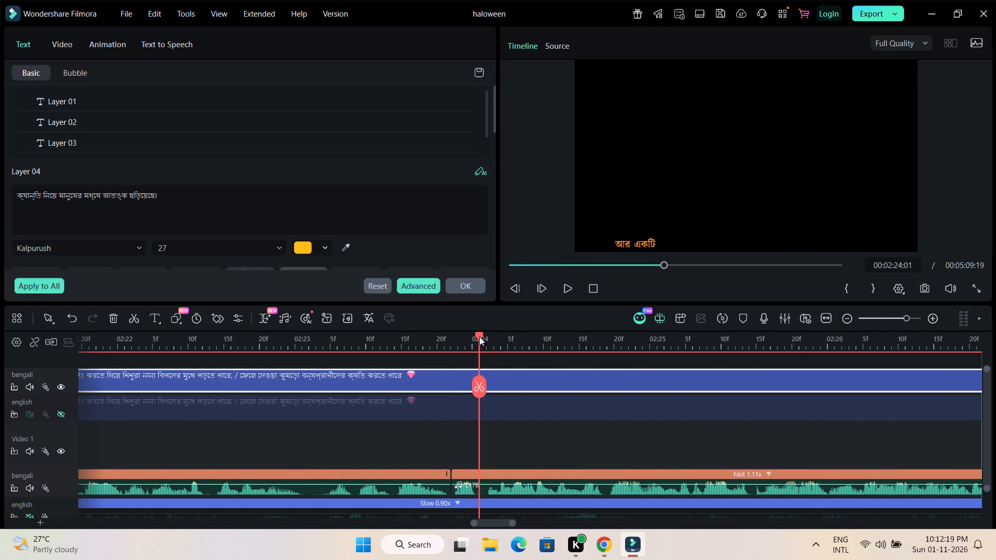
drag(479, 337, 454, 341)
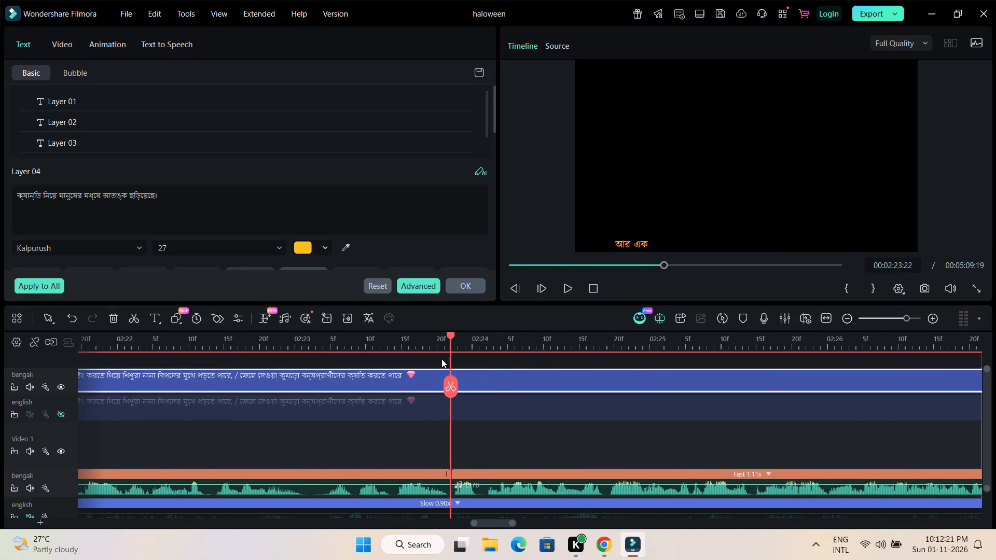
click(426, 287)
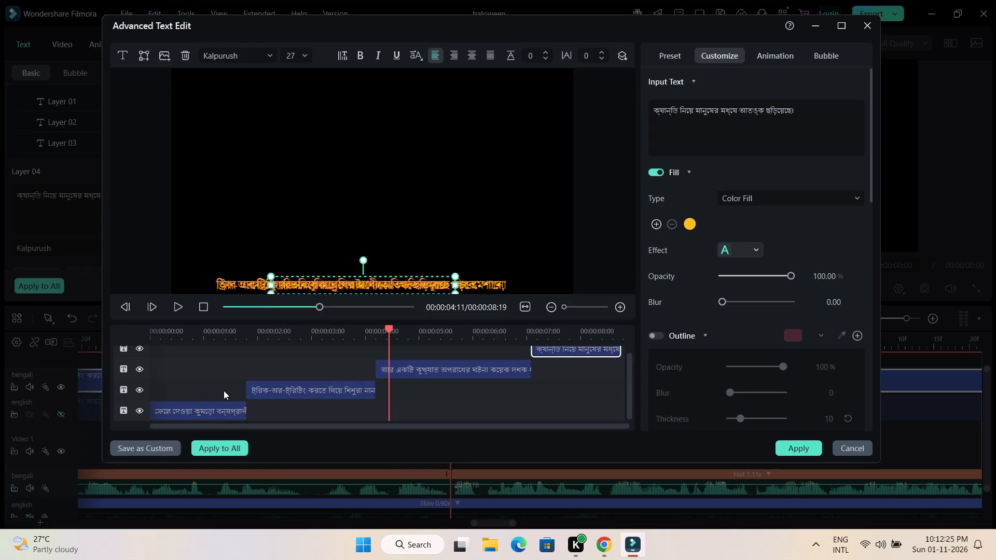
scroll(224, 390, down, 3)
click(223, 408)
drag(242, 412, 380, 415)
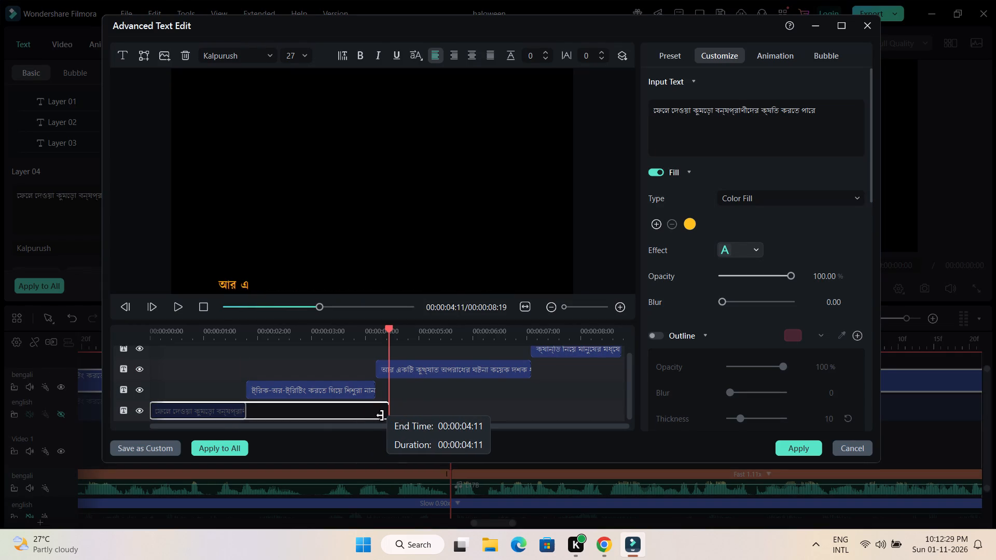
drag(380, 415, 382, 415)
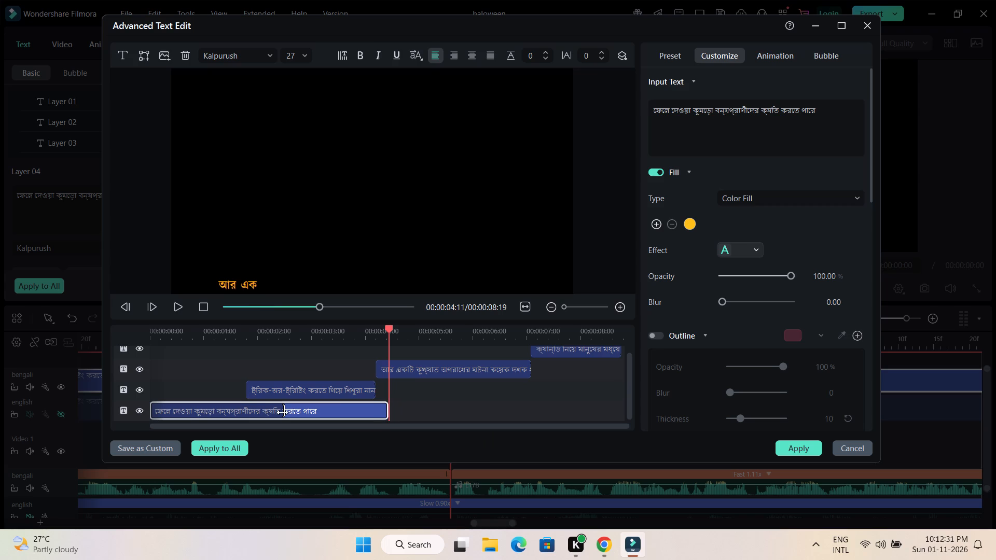
drag(282, 412, 374, 418)
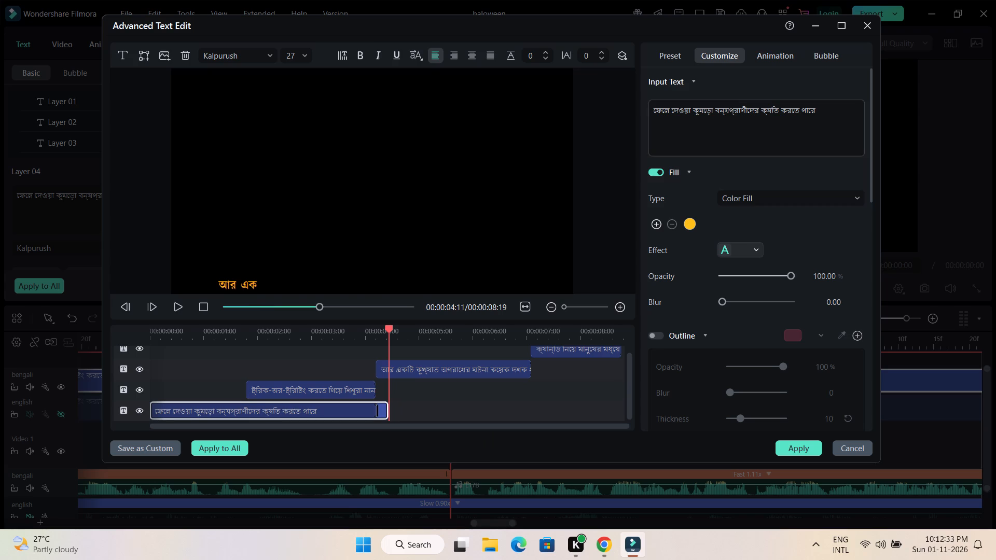
Replace the first text layer's text with the copied Bengali sentence beginning "২০০৪ সালে যুক্তরাষ্ট্রের খাদ্য ও ওষুধ প্রশাসন".
drag(823, 114, 634, 113)
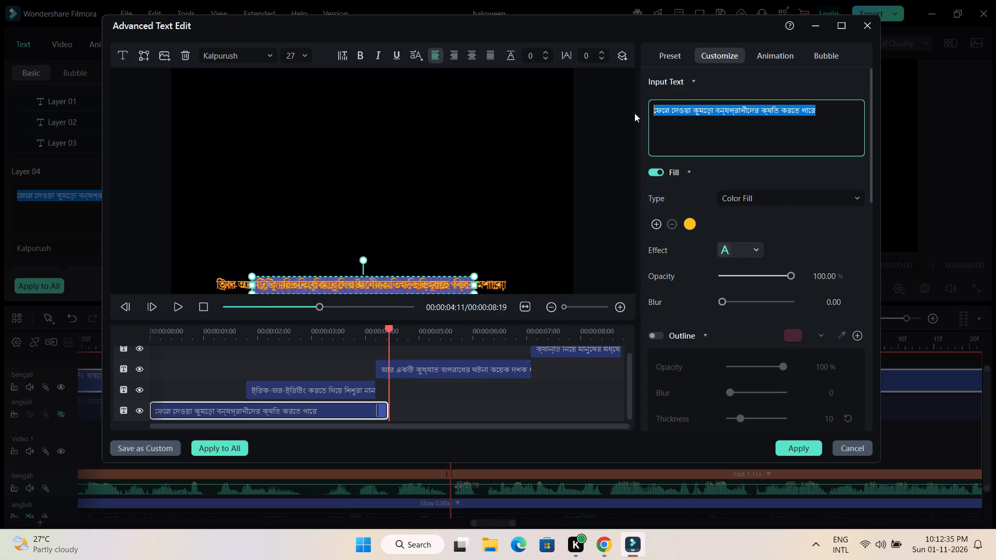
key(ctrl+v)
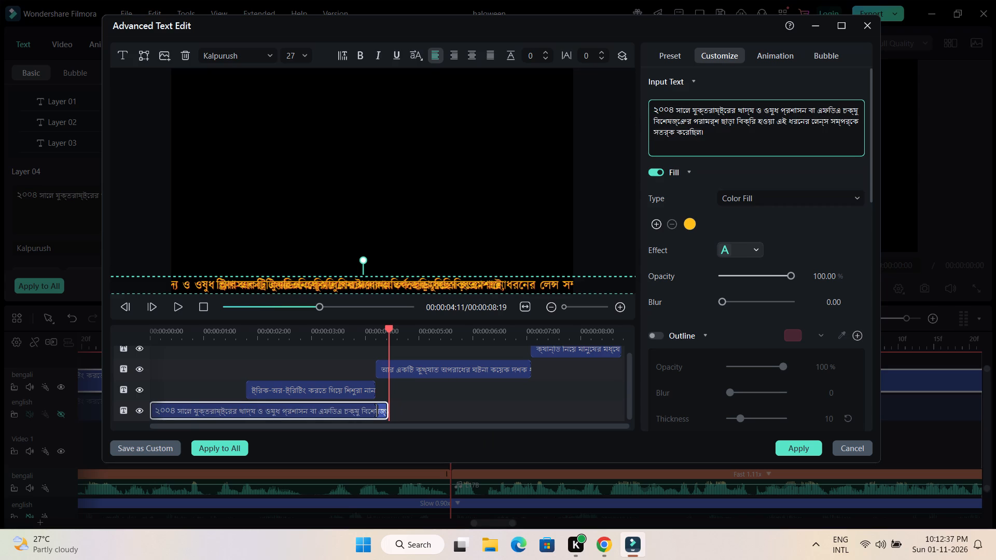
Trim the first text layer's sentence so it ends after "এফডিএ", removing everything from "চক্ষু" onward.
drag(842, 110, 855, 145)
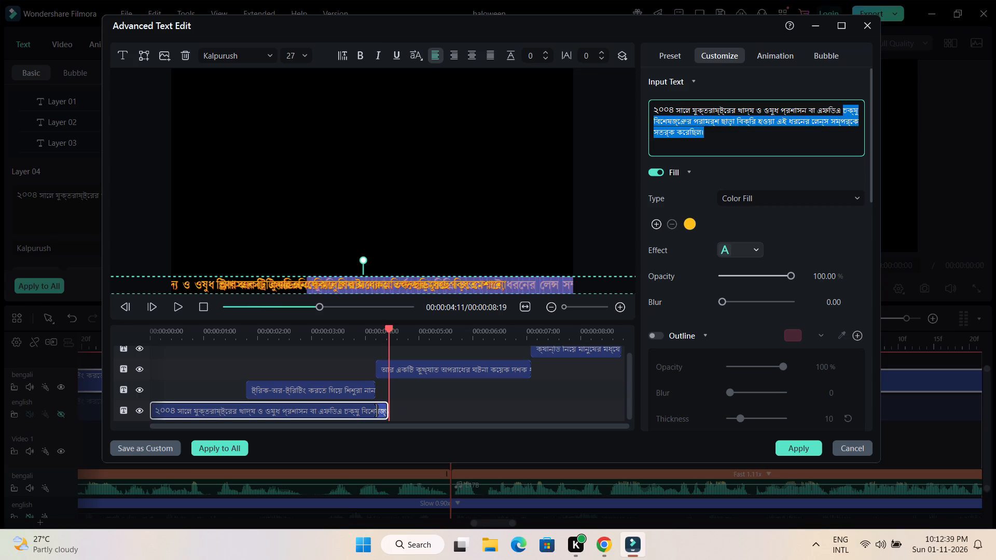
key(BackSpace)
key(BackSpace)
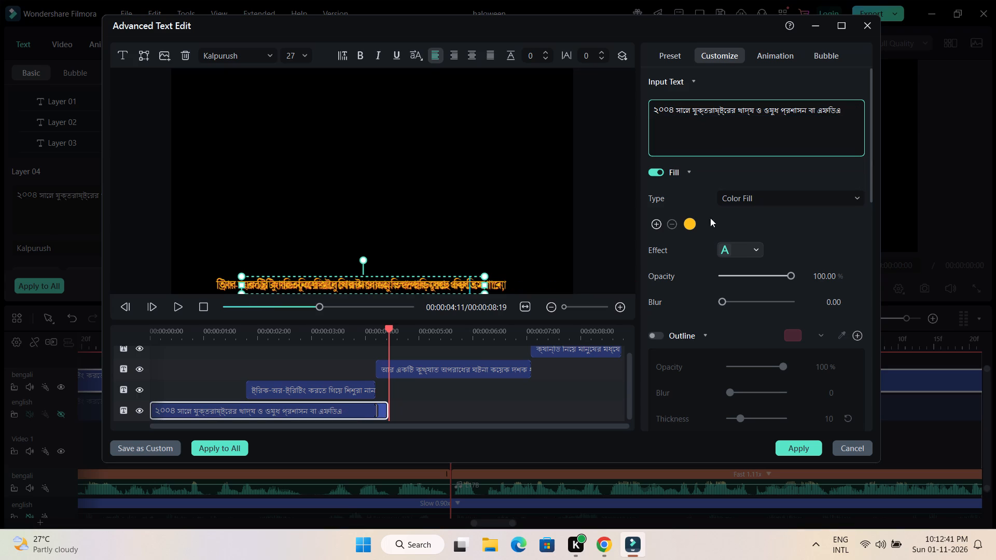
Hide the other three text layers, then enlarge the first layer's text to size 37 and recentre it at the frame's bottom.
click(141, 390)
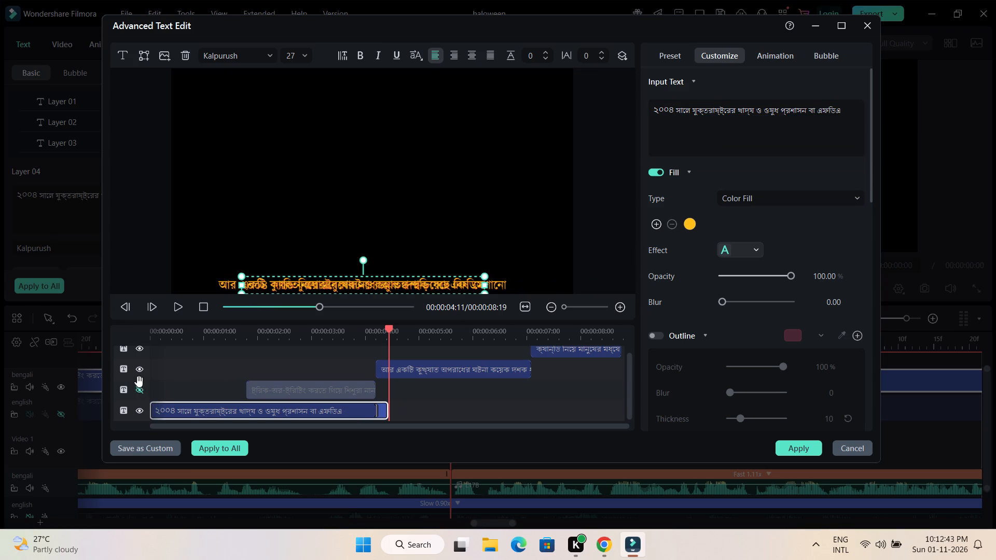
click(138, 374)
click(138, 348)
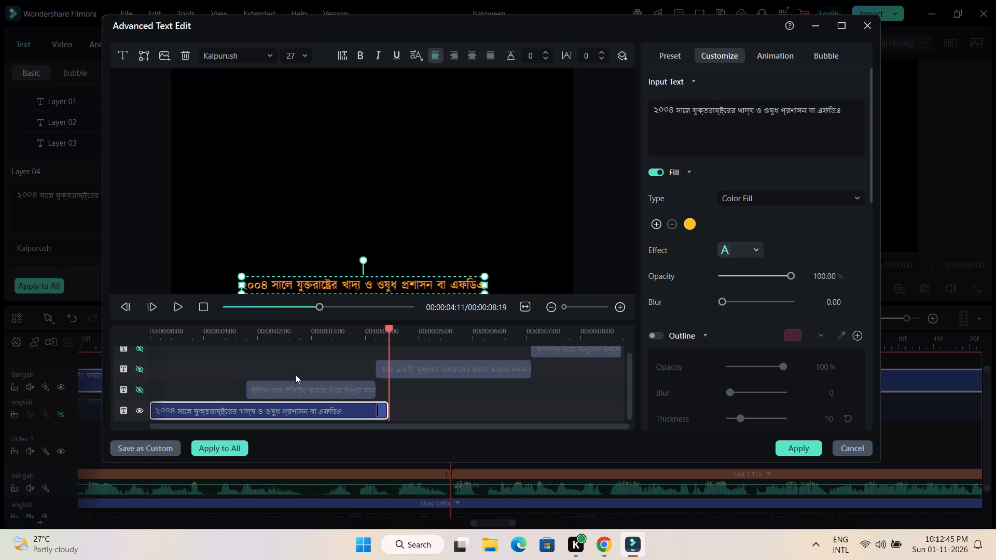
scroll(295, 374, up, 2)
scroll(295, 374, down, 1)
drag(486, 278, 519, 272)
drag(504, 283, 474, 285)
Preview the first text layer's typing animation from the start of the title.
drag(389, 331, 172, 330)
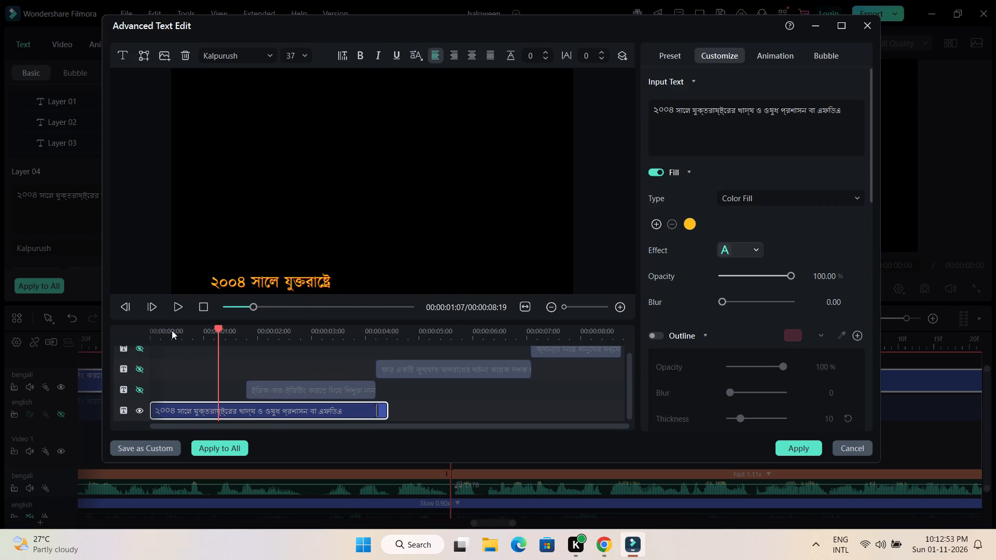
drag(172, 330, 84, 330)
click(177, 306)
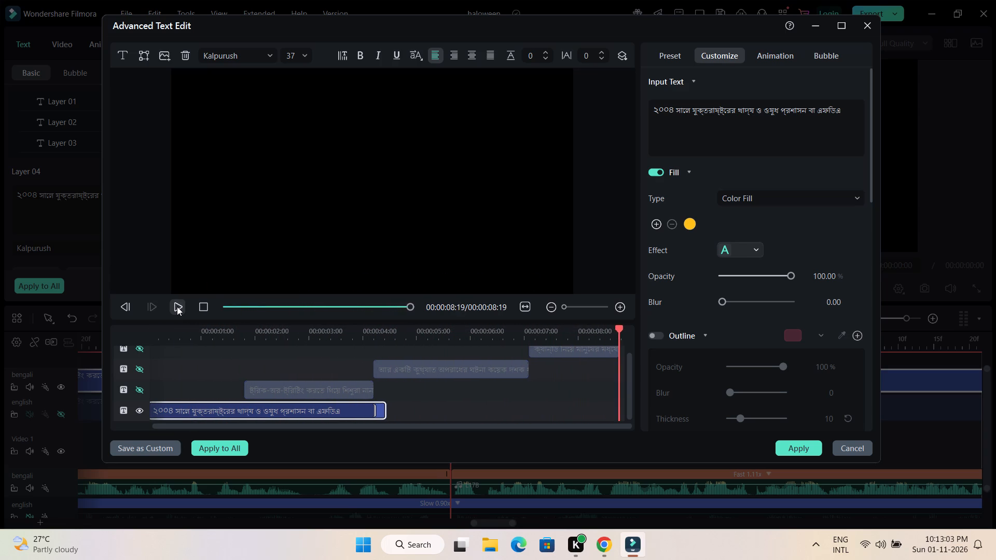
click(177, 306)
drag(400, 335, 272, 335)
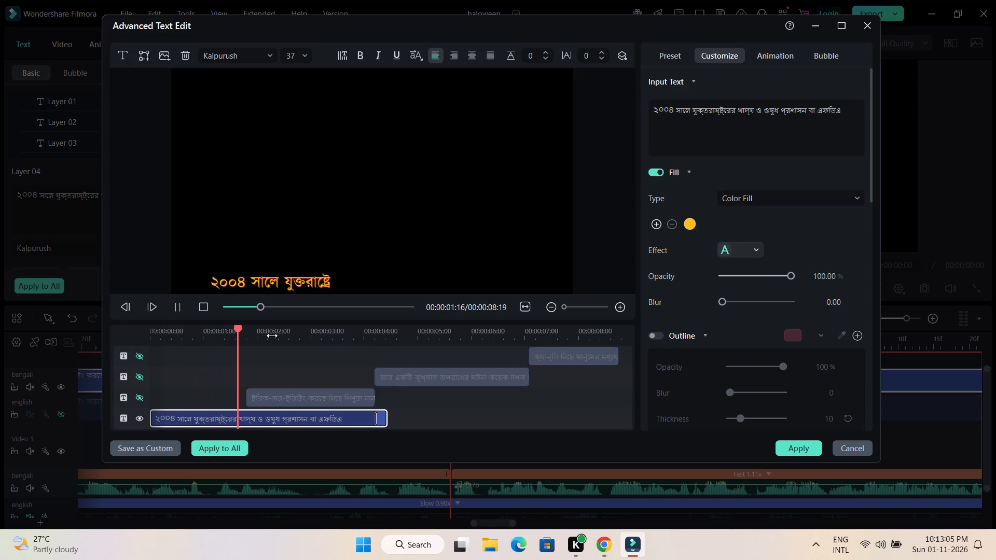
drag(272, 335, 271, 335)
click(176, 308)
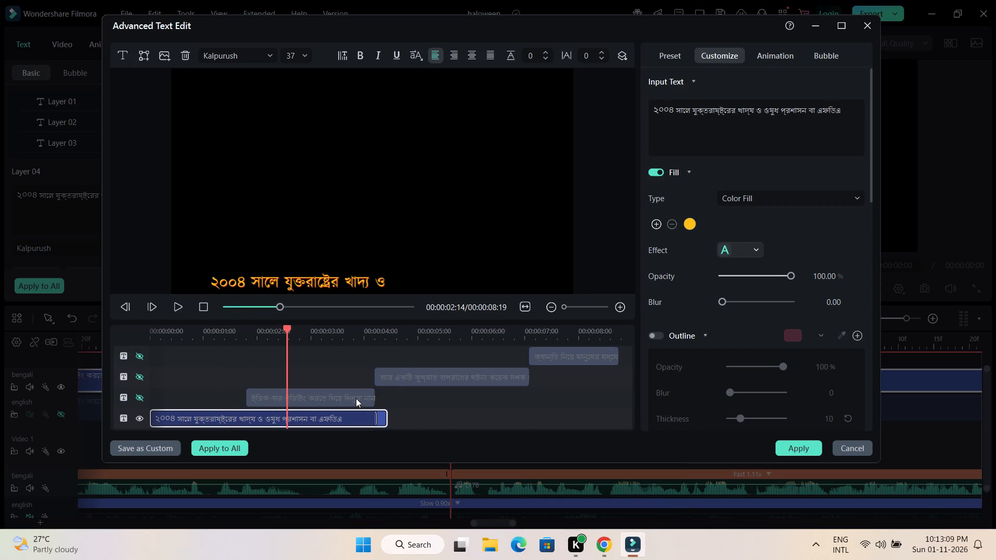
Move the second text layer to start at 00:00:04:11, extend it to the title's end, and stretch its animation almost to that end.
drag(356, 398, 502, 415)
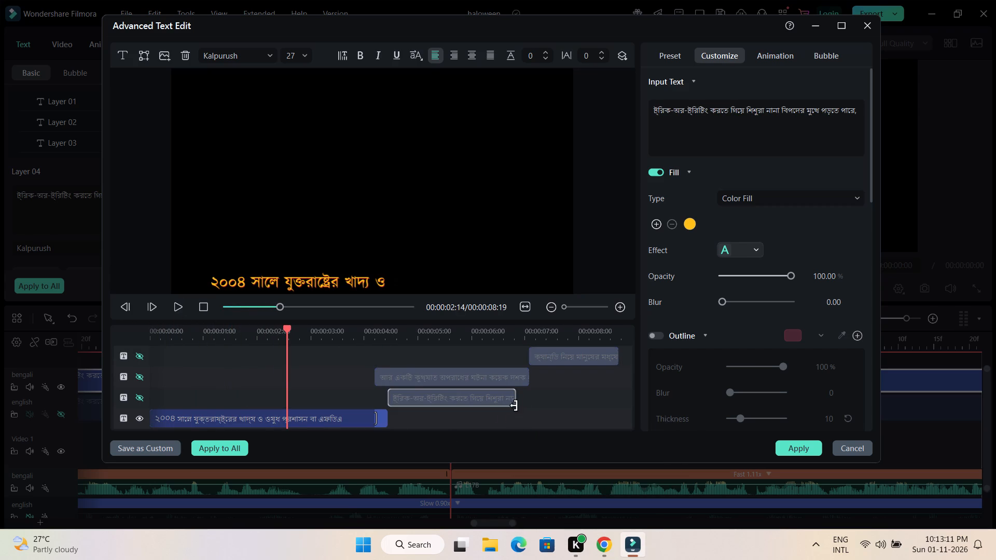
drag(515, 397, 670, 412)
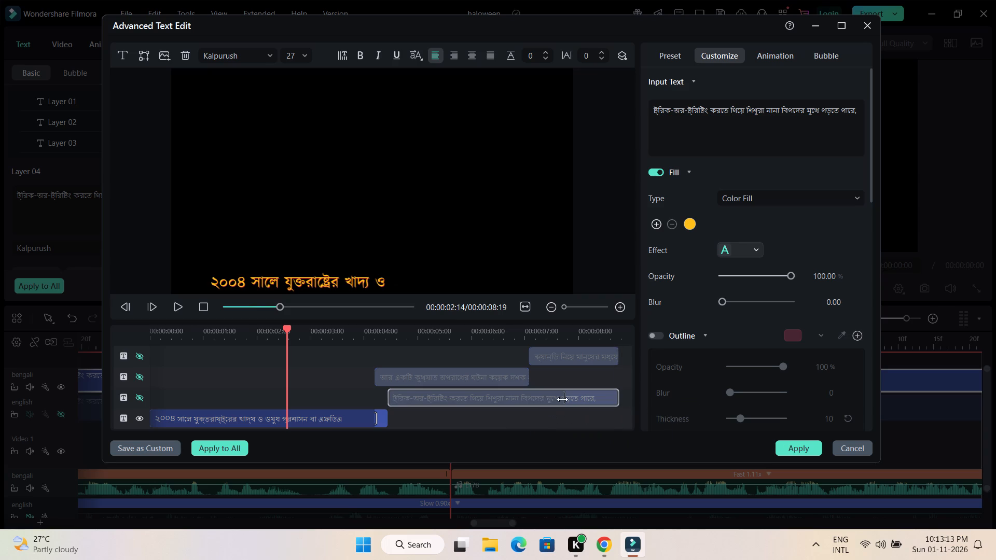
drag(563, 399, 610, 399)
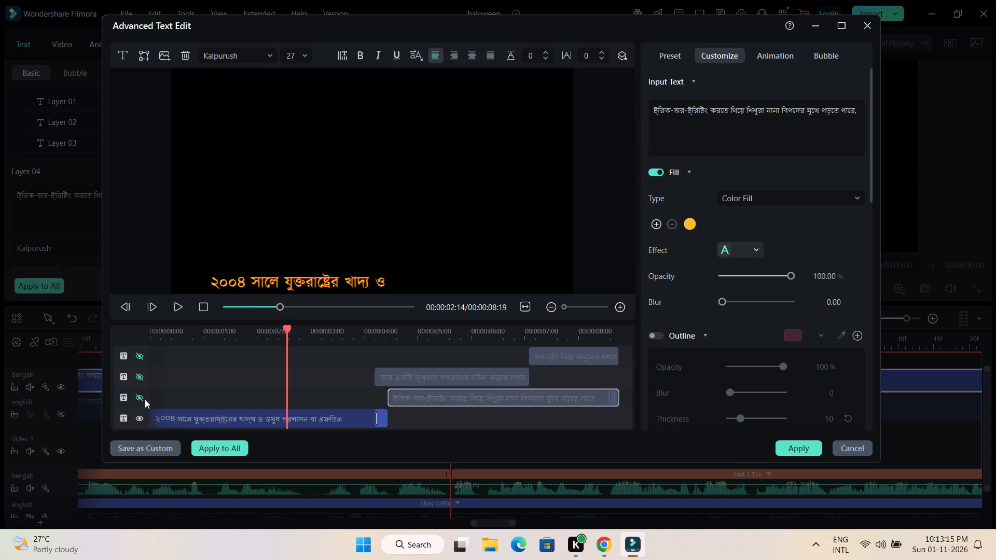
Show the second text layer and replace its text with the rest of the copied sentence, from "চক্ষু বিশেষজ্ঞের পরামর্শ" to "সতর্ক করেছিল।".
click(141, 398)
double_click(447, 397)
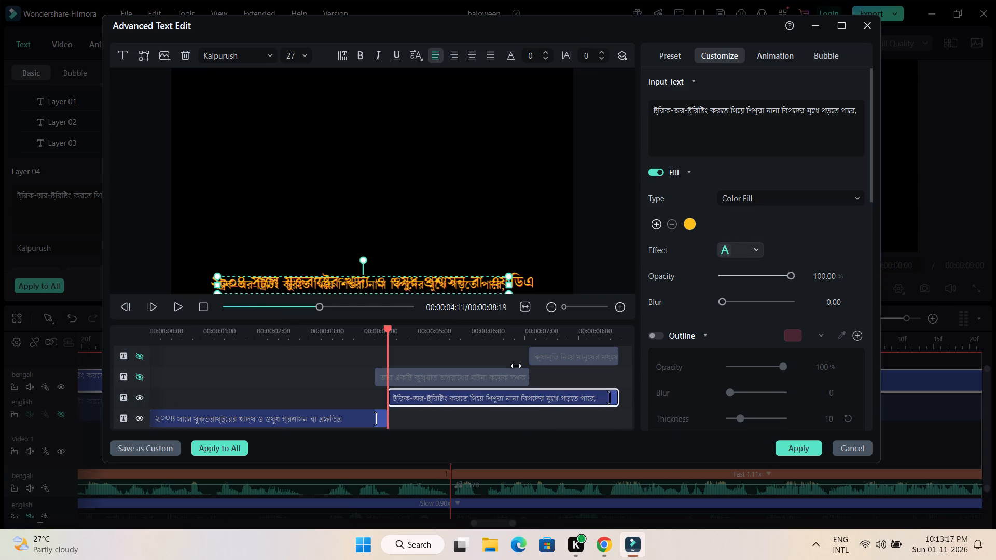
drag(861, 111, 756, 101)
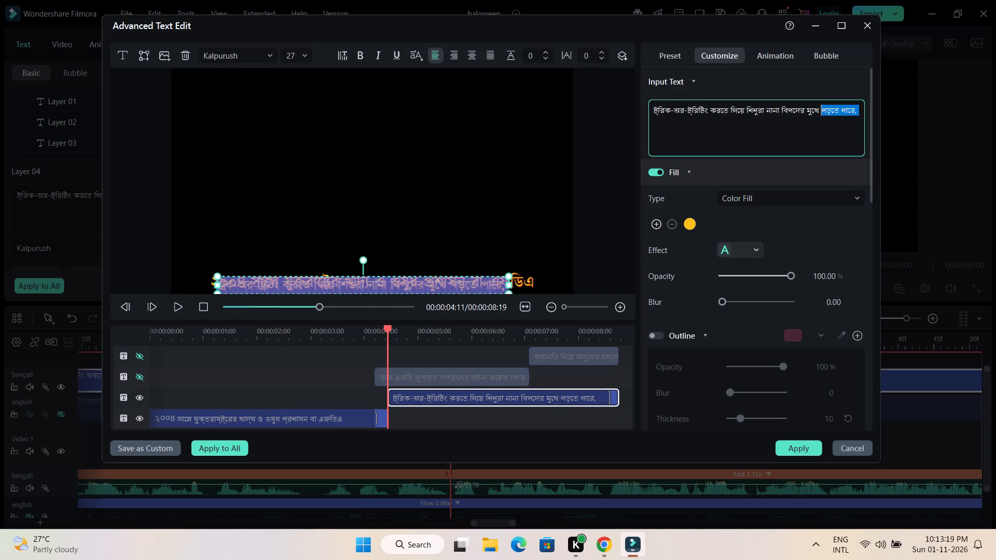
drag(756, 101, 608, 101)
key(ctrl+v)
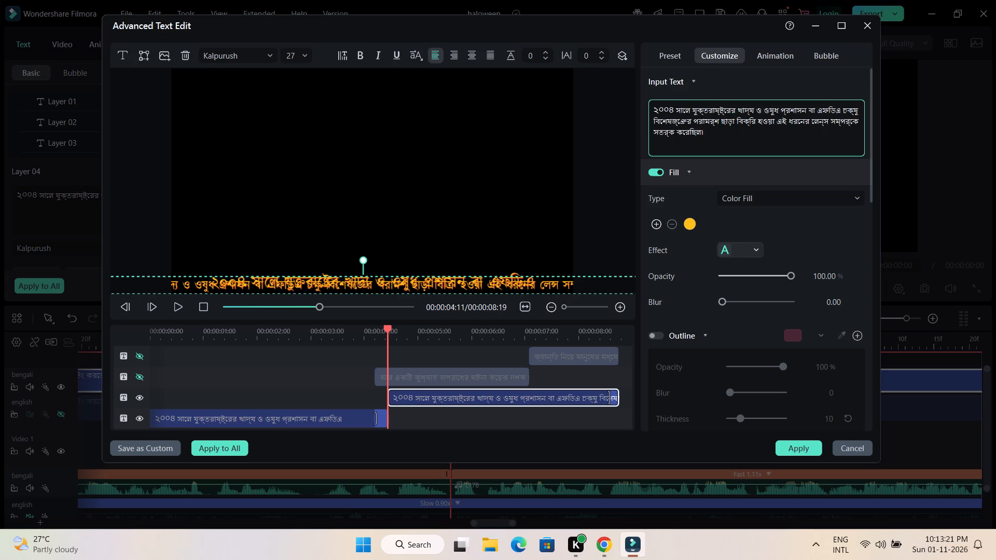
click(841, 109)
drag(839, 109, 601, 108)
key(BackSpace)
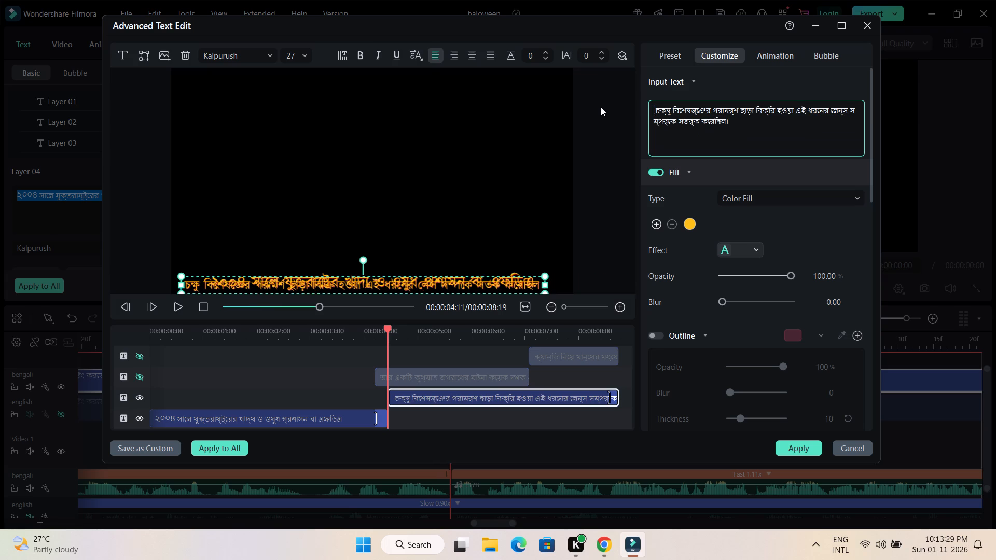
key(Right)
key(BackSpace)
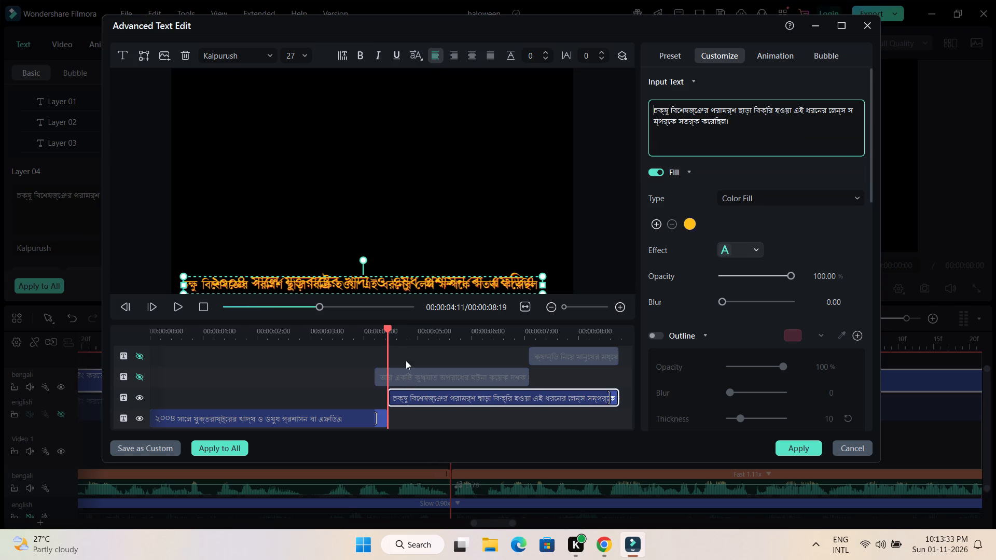
Hide the first text layer, then enlarge the second layer's text to size 30 and centre it across the frame.
click(137, 416)
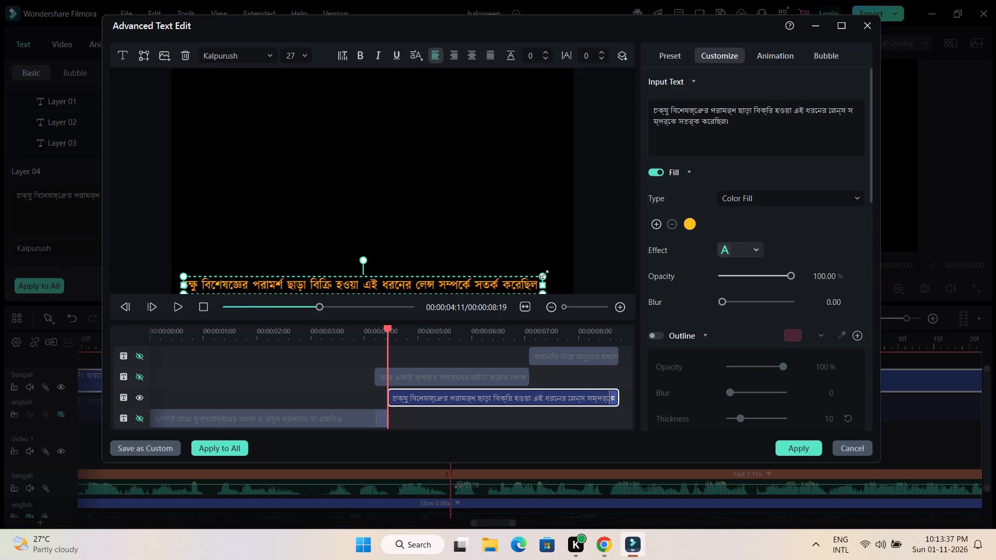
click(544, 274)
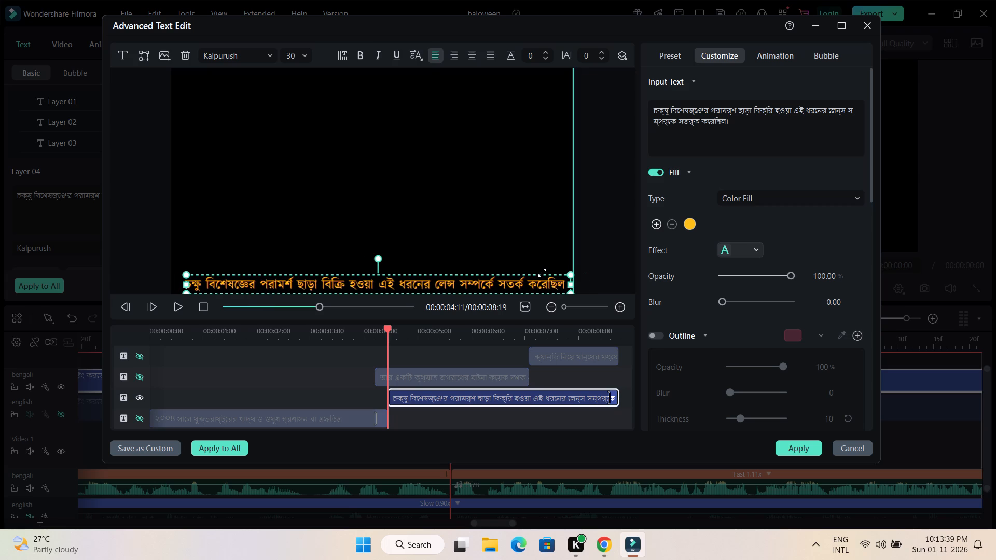
drag(518, 286, 514, 286)
click(507, 223)
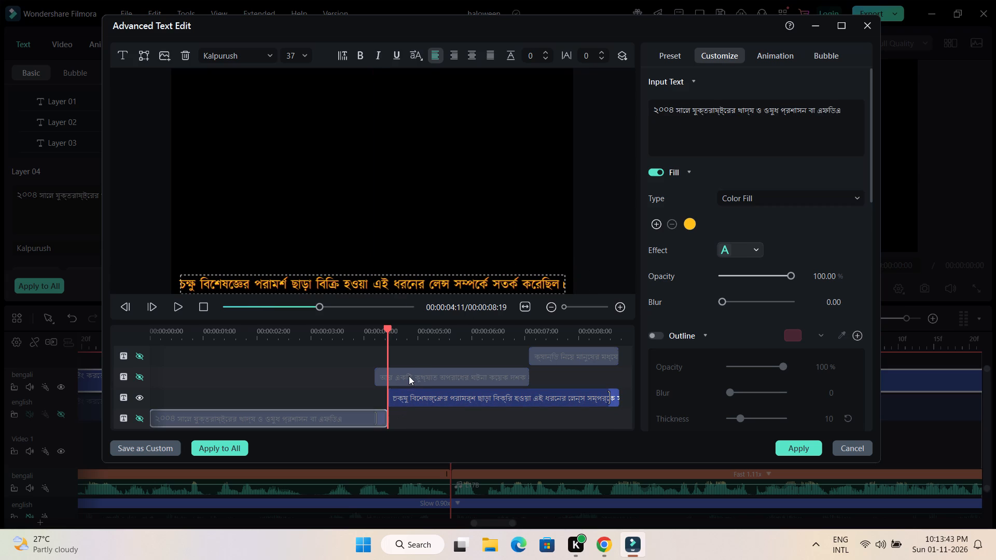
Delete the two unused hidden text layers and make the "২০০৪ সালে" layer visible again.
click(409, 376)
key(Delete)
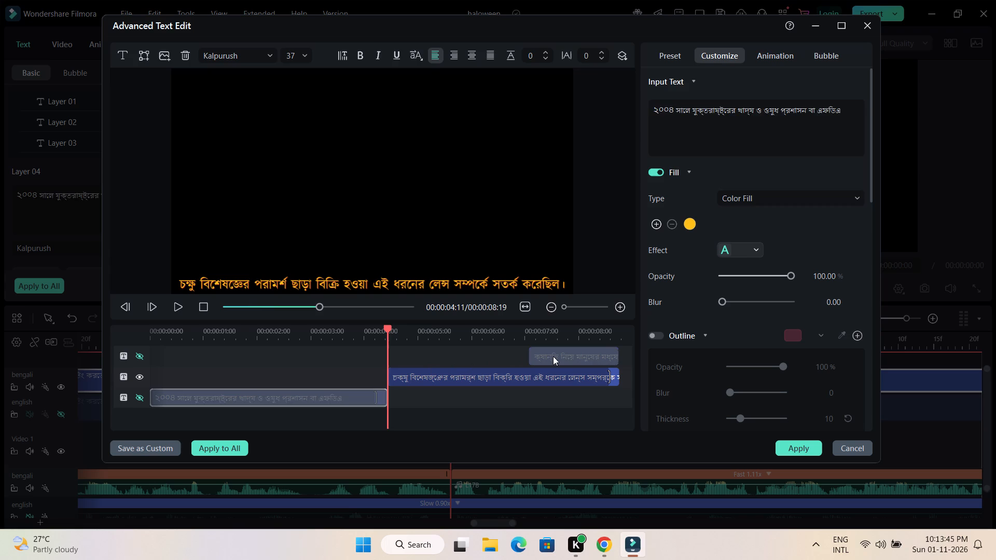
click(555, 356)
key(Delete)
scroll(325, 415, up, 1)
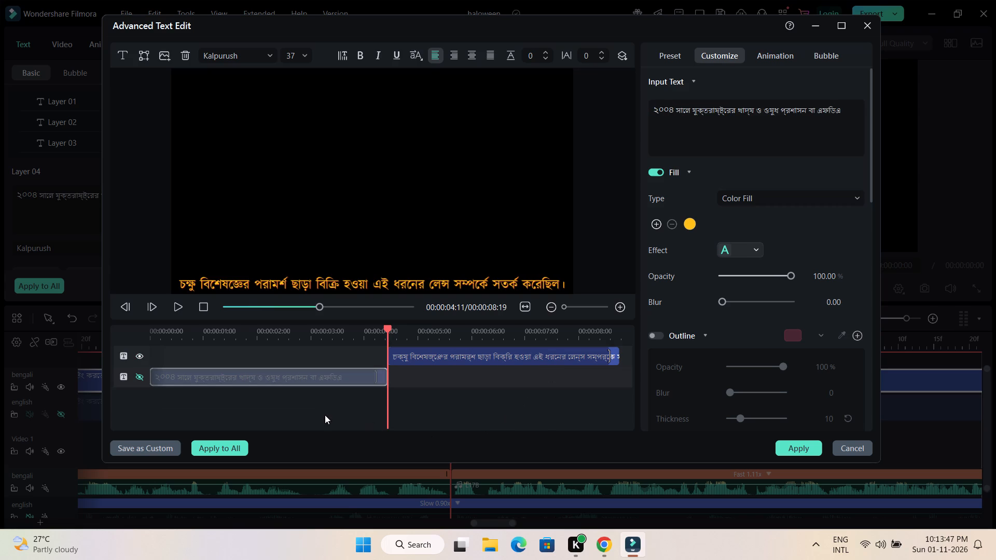
click(141, 377)
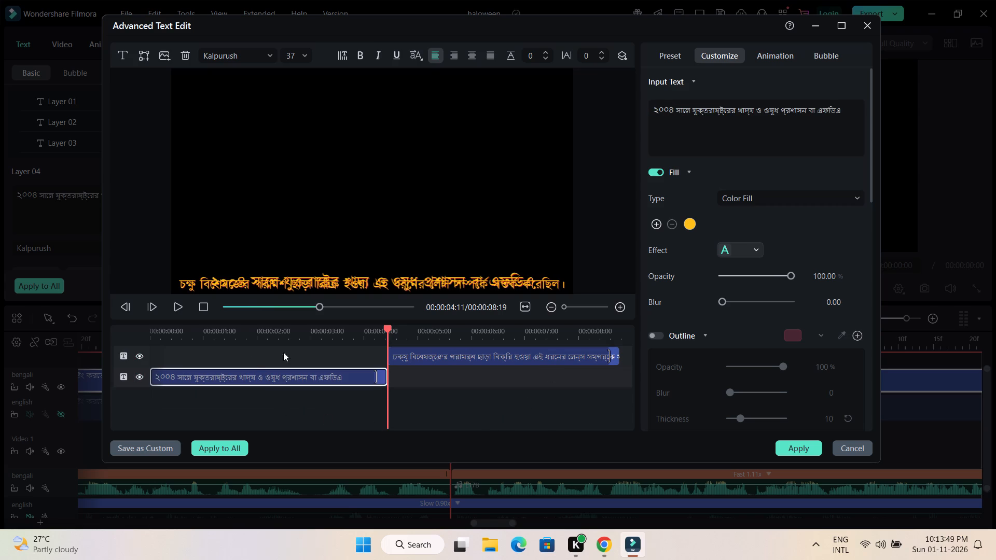
Preview the two-layer Bengali title from its start and apply the edits to the title clip.
drag(387, 328, 43, 328)
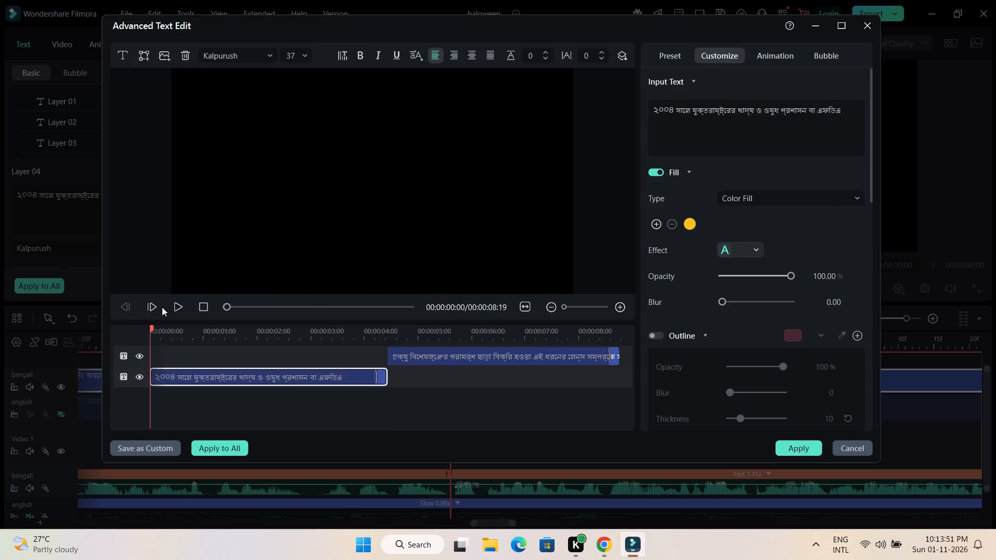
click(178, 306)
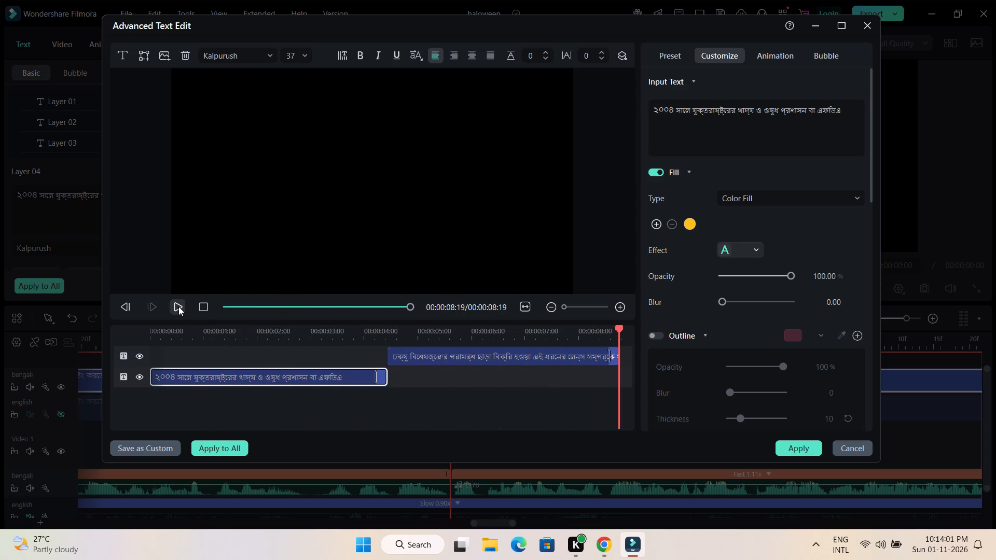
click(781, 445)
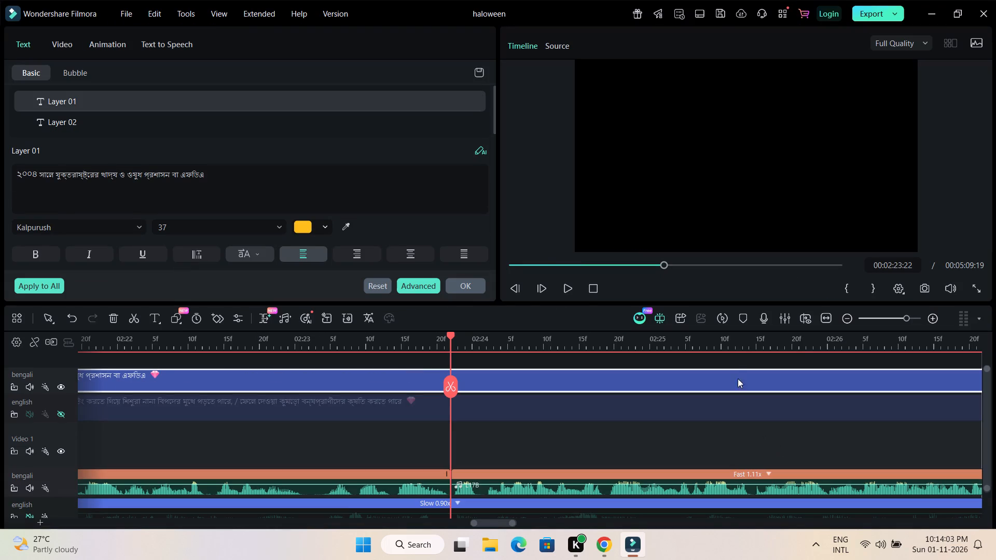
Move the next Bengali and English title pair back along the timeline to follow the L15 section, at about 02:35.
drag(742, 339, 450, 342)
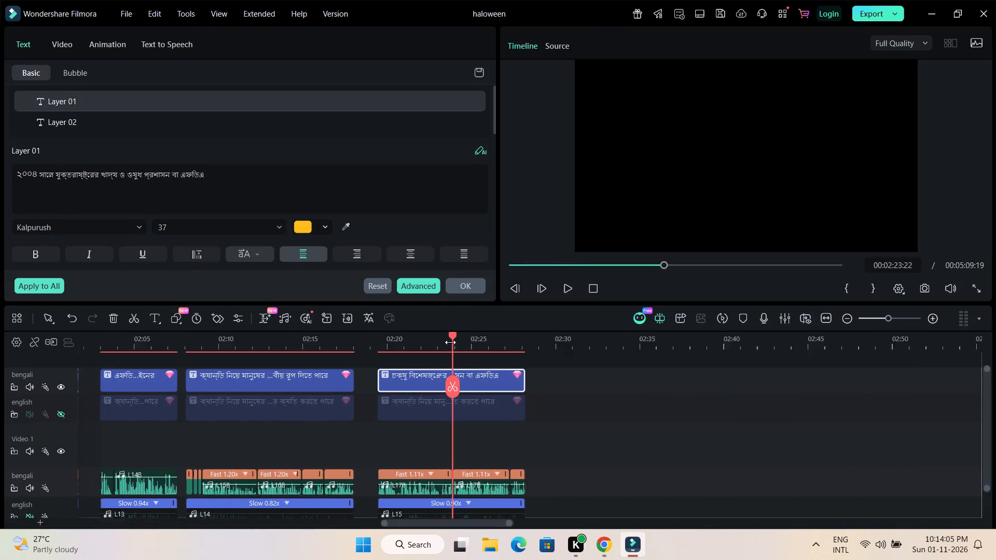
drag(450, 342, 431, 344)
click(469, 285)
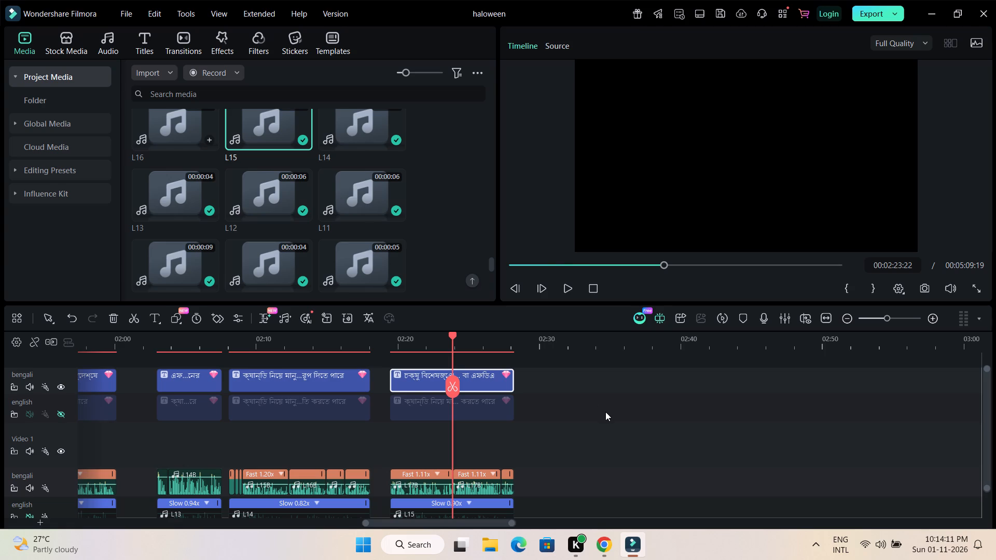
drag(715, 346, 535, 346)
drag(615, 376, 680, 436)
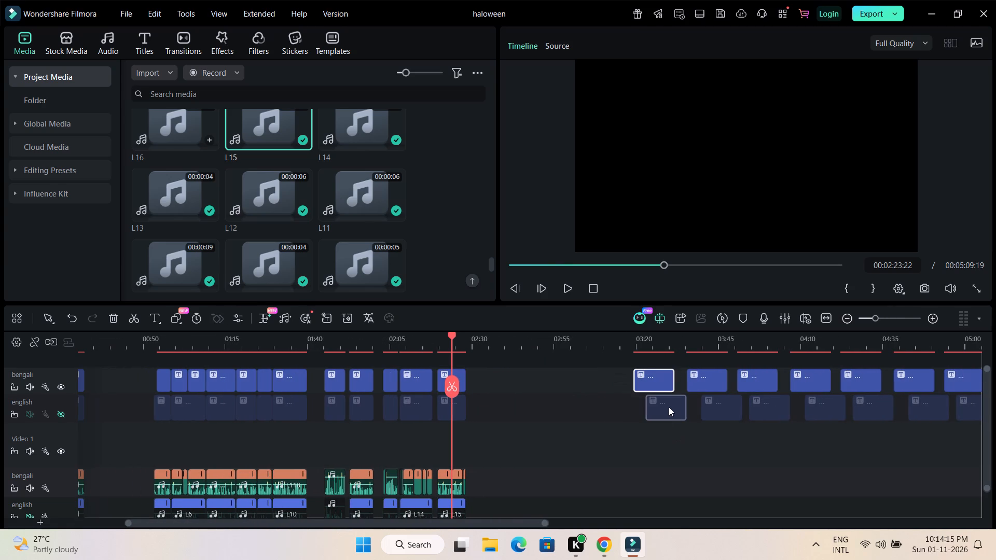
drag(668, 405, 522, 411)
Listen to the English audio clip L16 from the project media.
click(453, 269)
scroll(453, 269, up, 1)
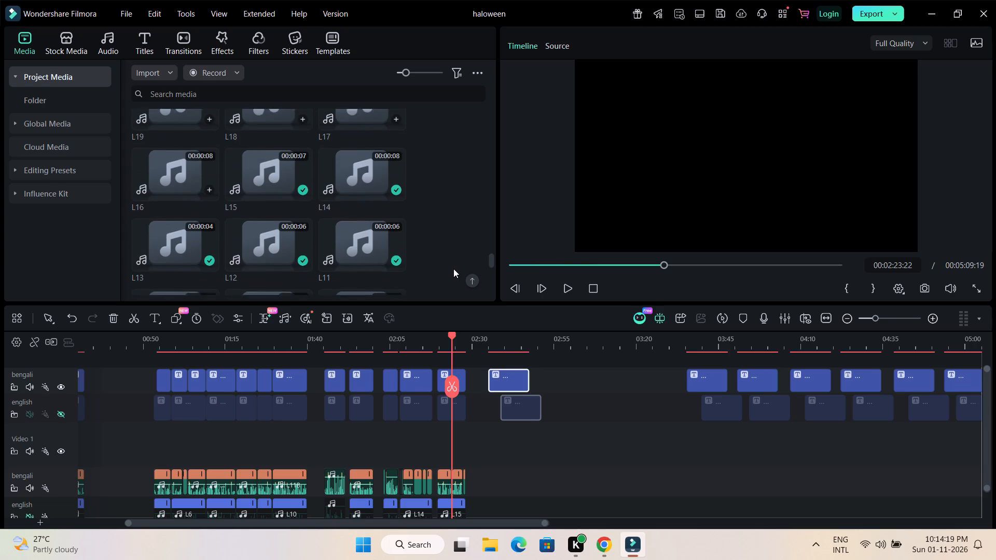
click(178, 211)
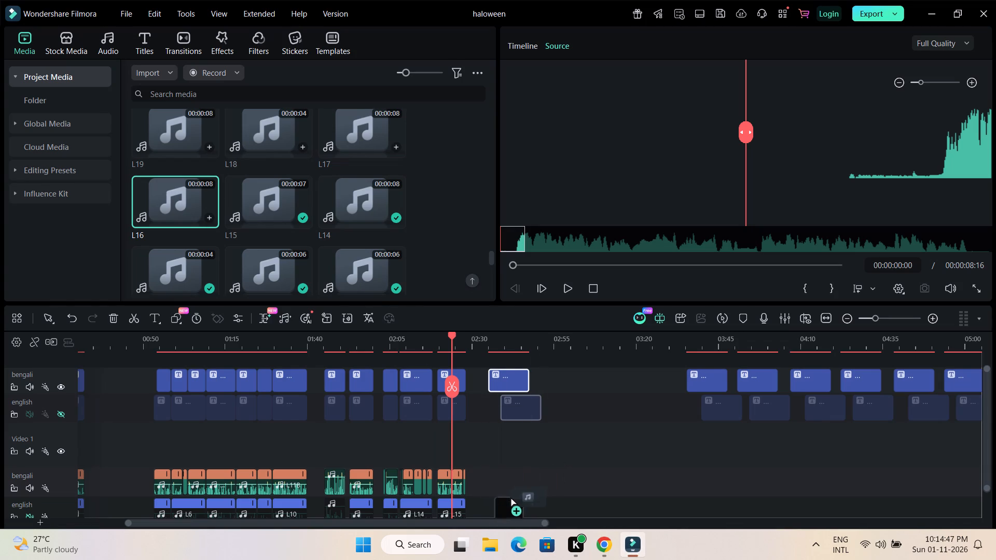
drag(510, 497, 531, 491)
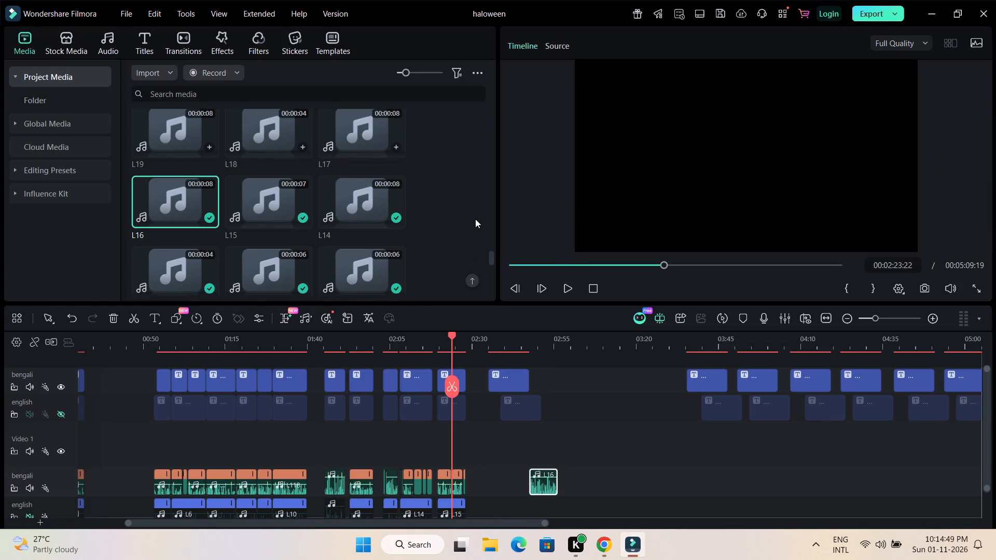
Place the Bengali voice-over L18B from the project media on the Bengali audio track after the L15 section, at about 02:31.
scroll(475, 219, up, 10)
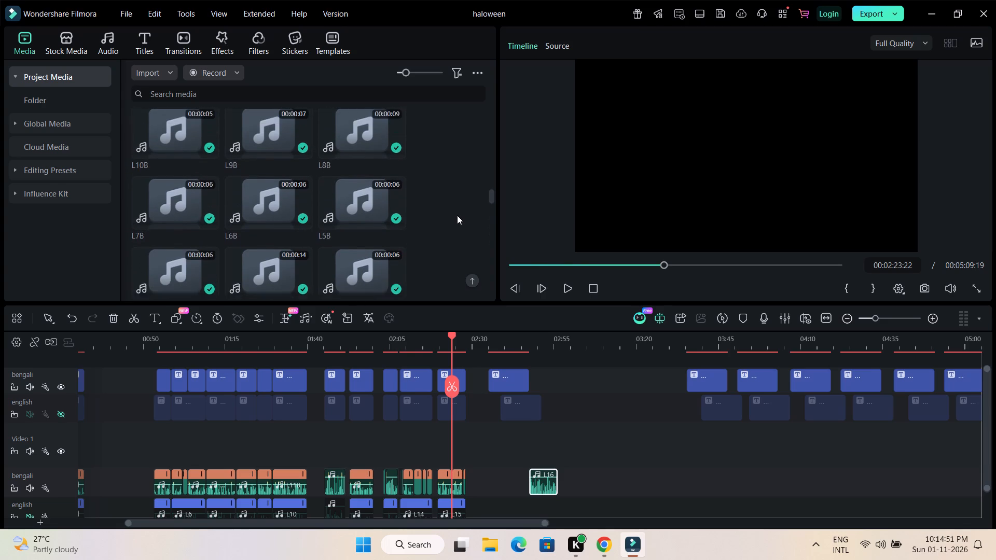
scroll(457, 215, up, 3)
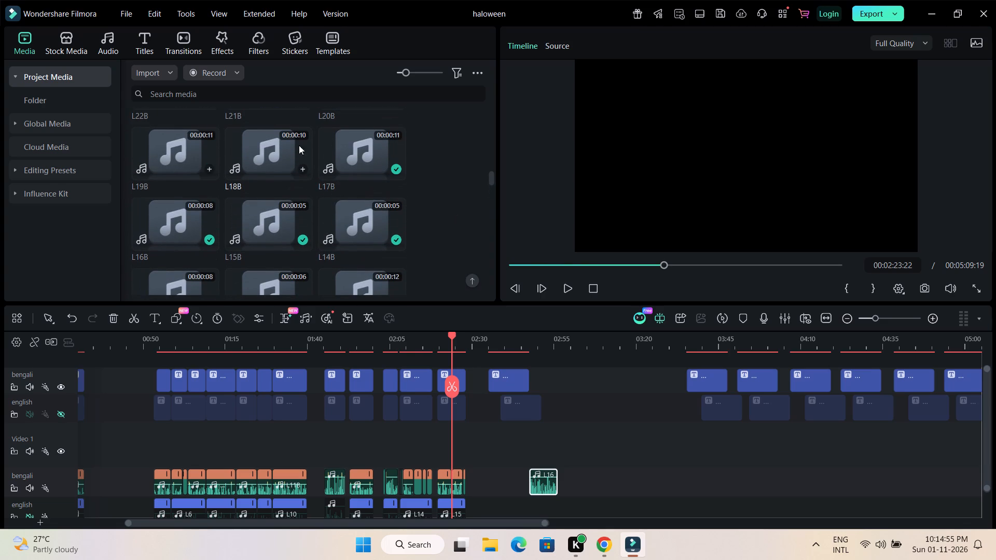
drag(261, 149, 386, 242)
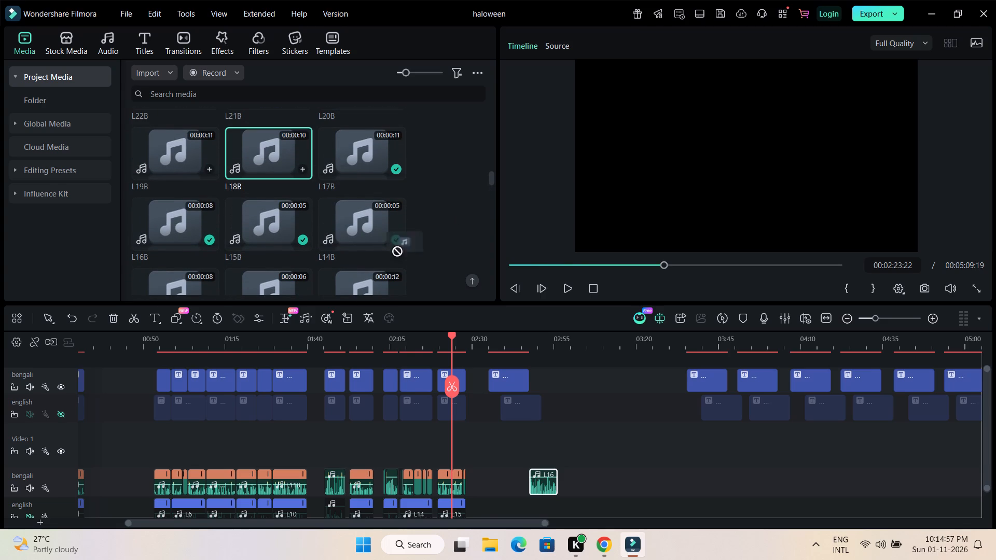
drag(386, 242, 476, 457)
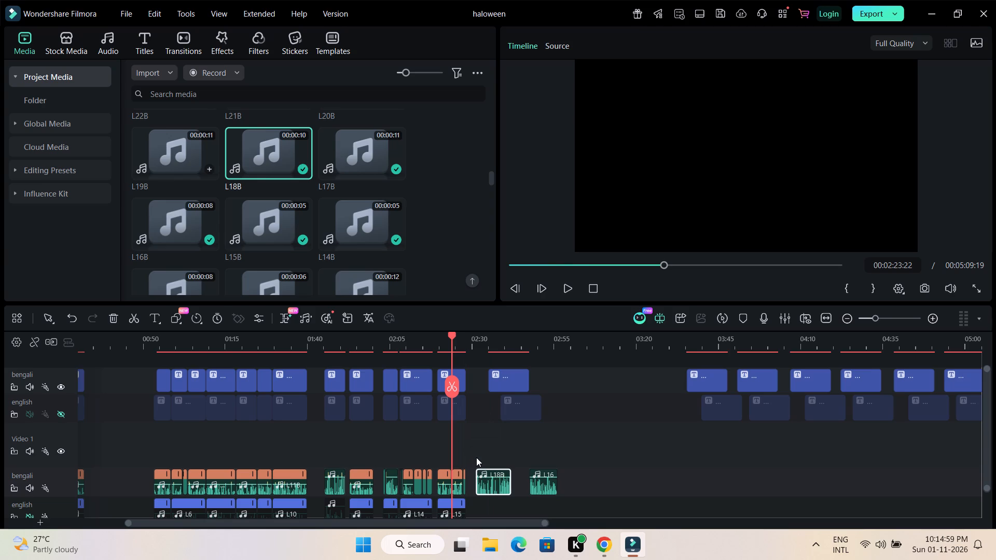
Listen to the Bengali voice-over L18B from the project media.
click(257, 151)
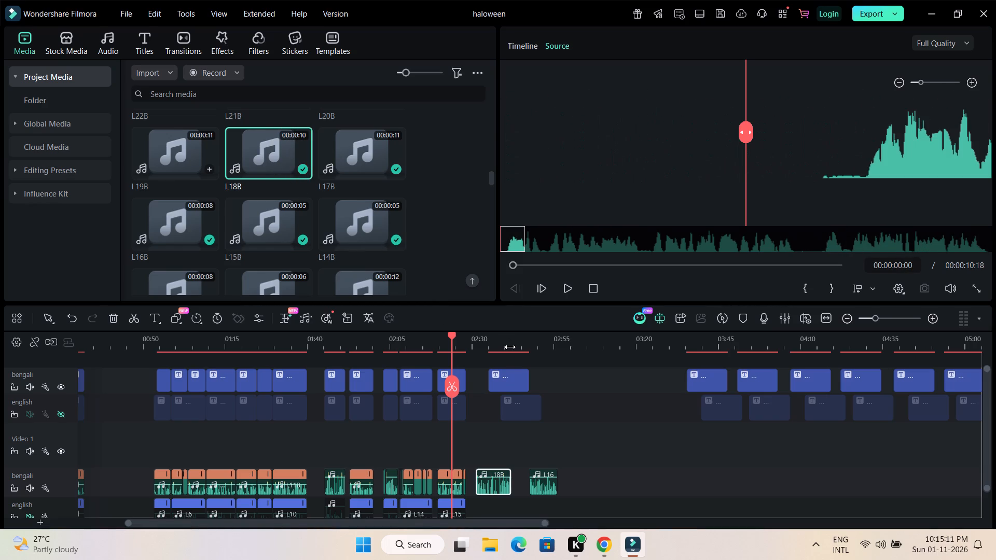
Move L16 onto the English audio track directly beneath L18B, aligning its start at 02:31:06.
drag(463, 347, 773, 342)
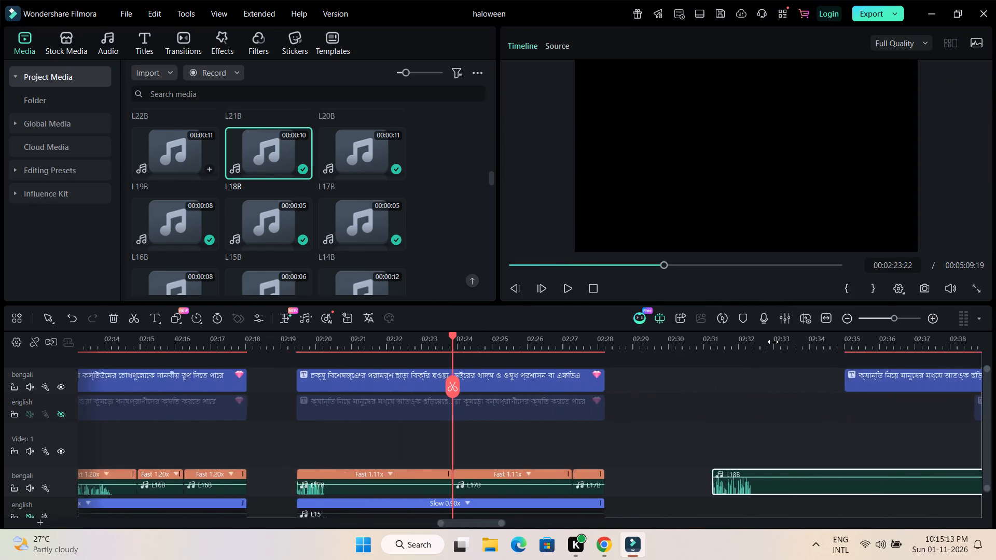
drag(773, 342, 939, 336)
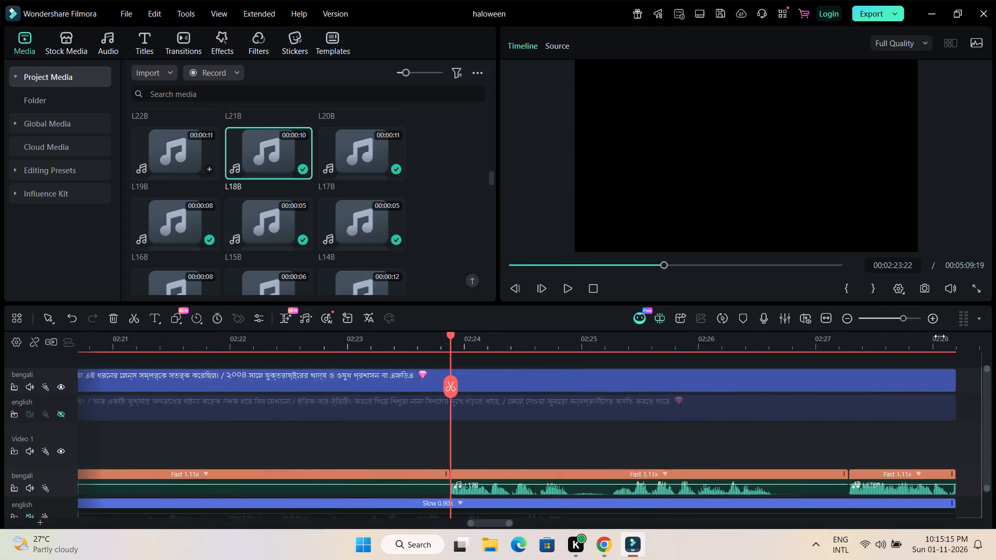
drag(939, 336, 598, 311)
scroll(715, 371, down, 2)
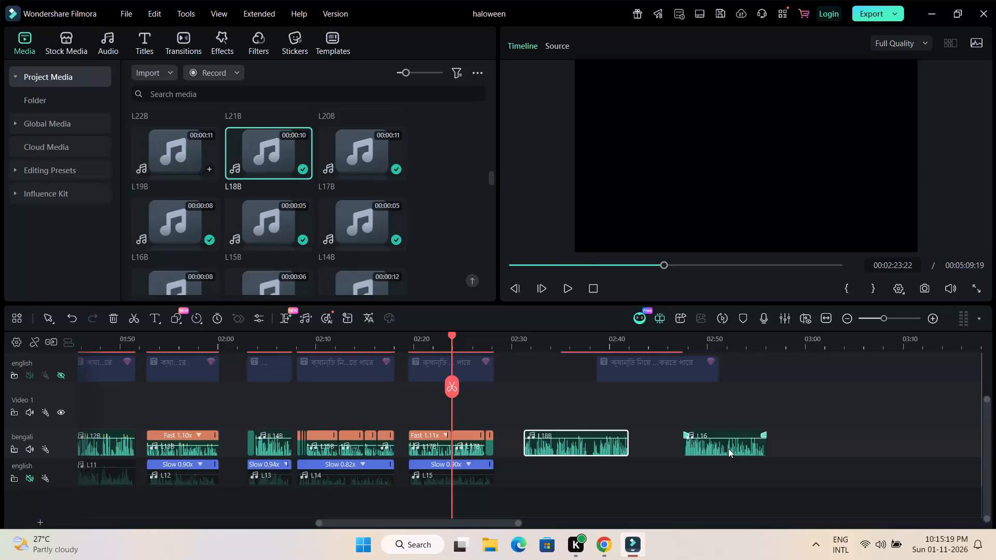
drag(728, 449, 568, 472)
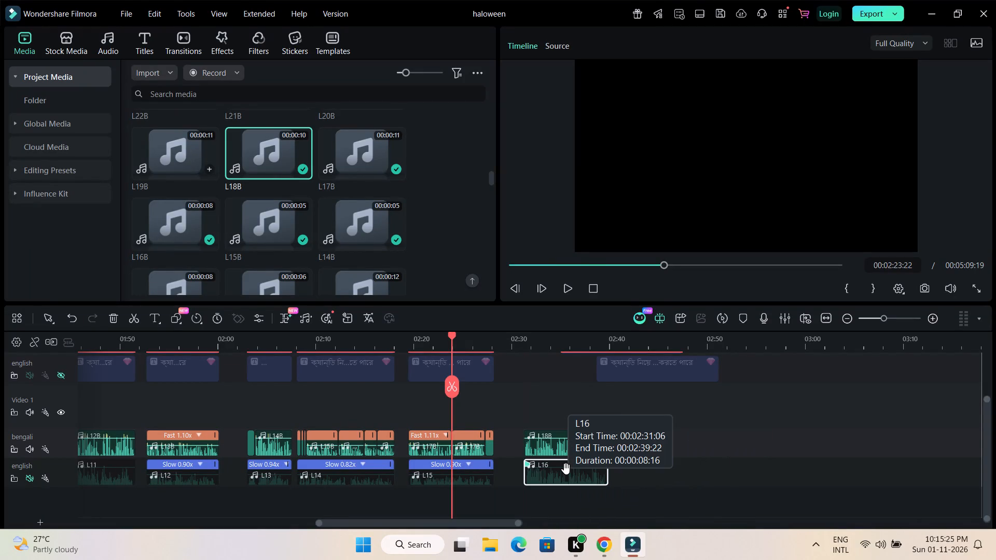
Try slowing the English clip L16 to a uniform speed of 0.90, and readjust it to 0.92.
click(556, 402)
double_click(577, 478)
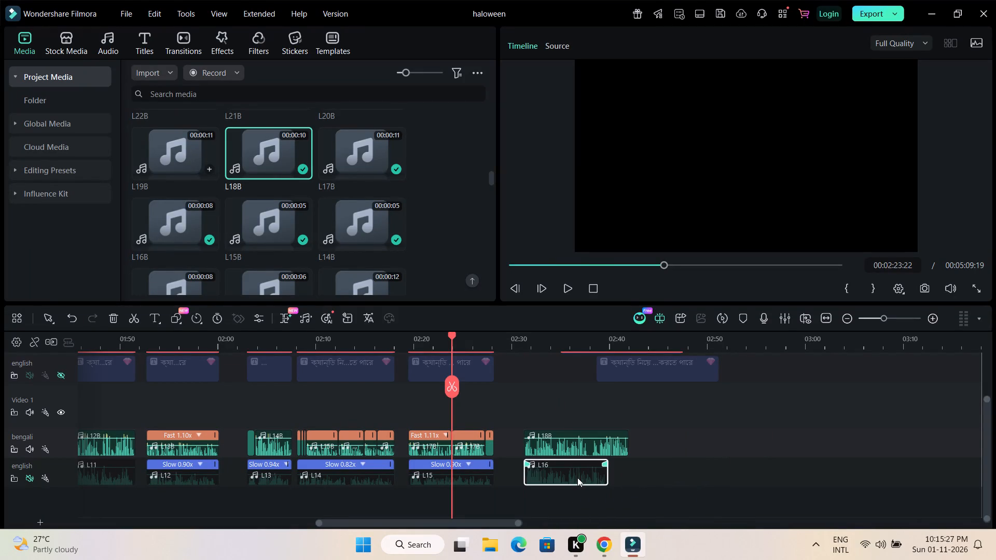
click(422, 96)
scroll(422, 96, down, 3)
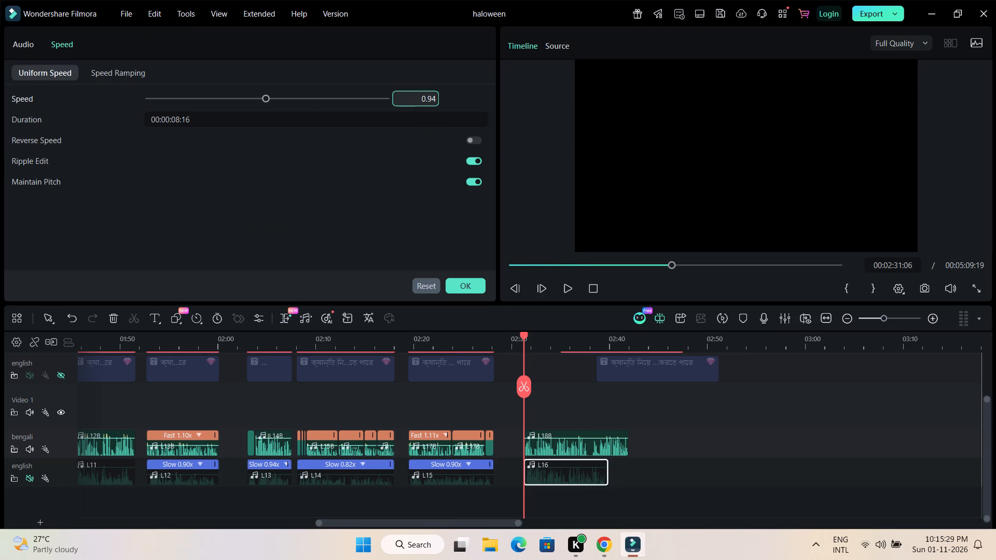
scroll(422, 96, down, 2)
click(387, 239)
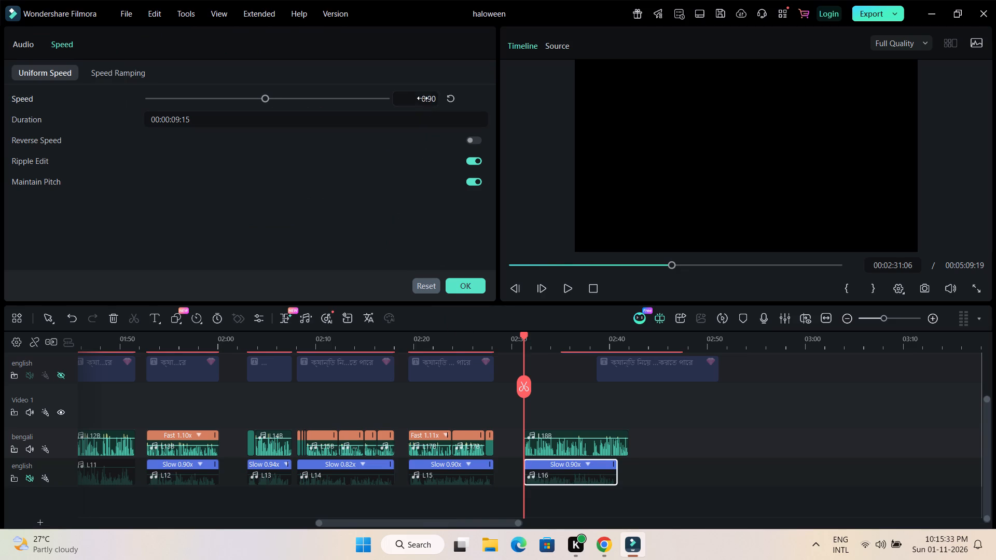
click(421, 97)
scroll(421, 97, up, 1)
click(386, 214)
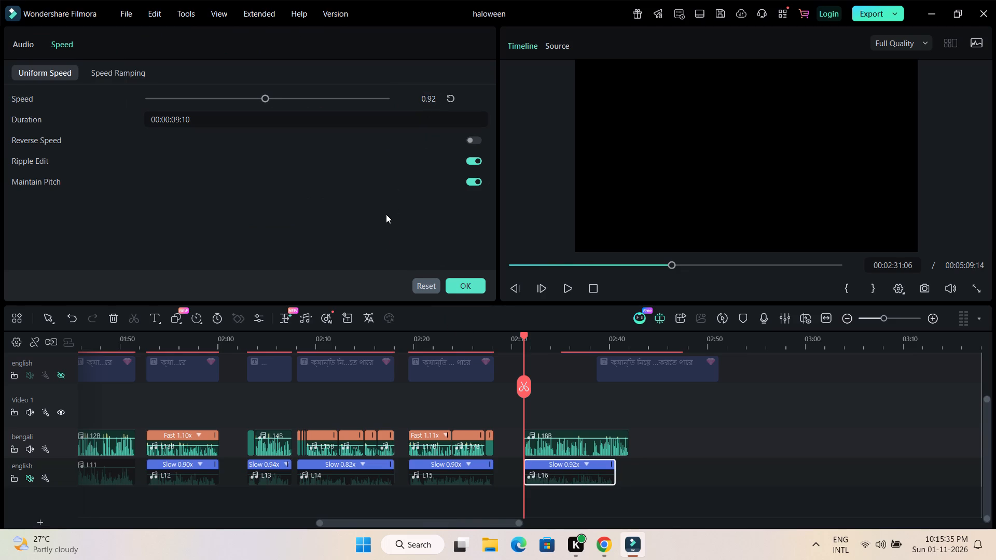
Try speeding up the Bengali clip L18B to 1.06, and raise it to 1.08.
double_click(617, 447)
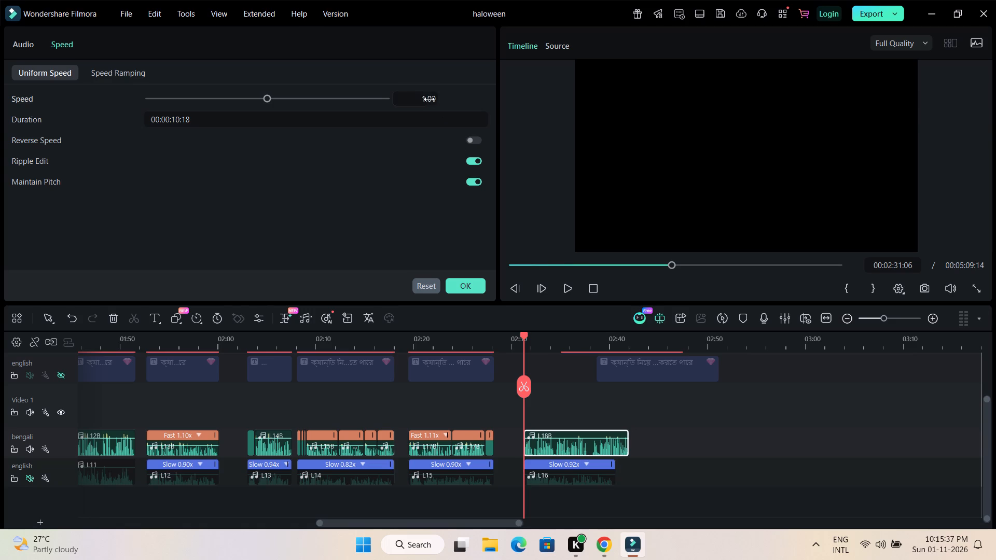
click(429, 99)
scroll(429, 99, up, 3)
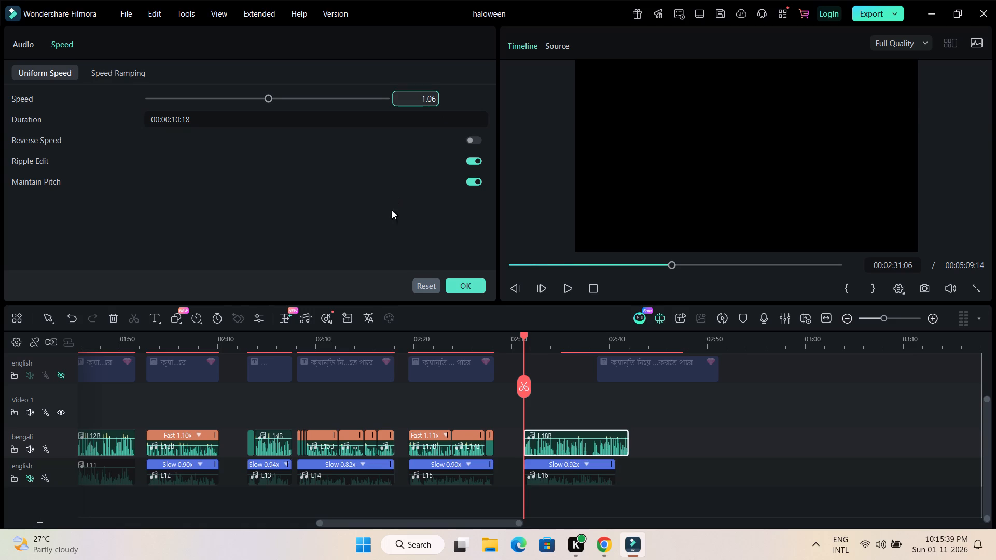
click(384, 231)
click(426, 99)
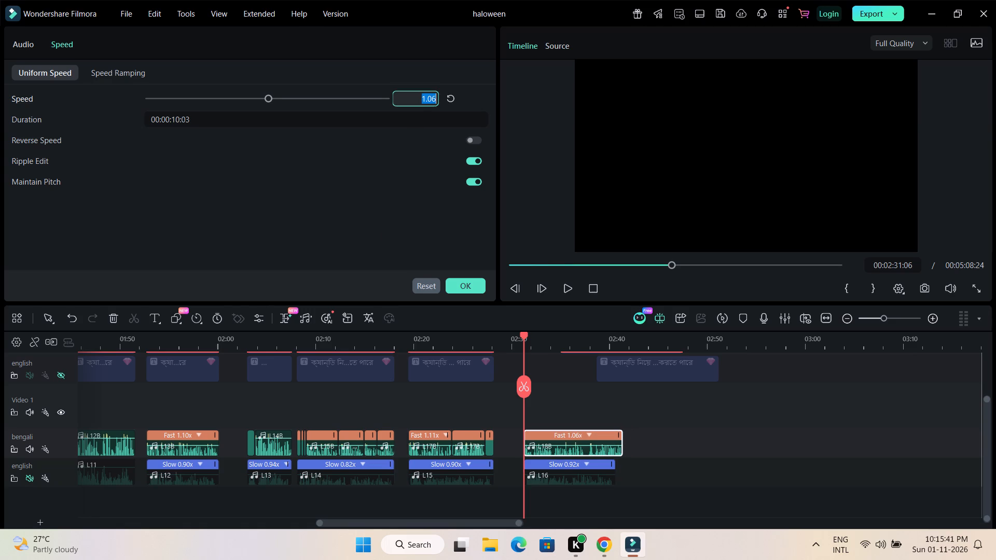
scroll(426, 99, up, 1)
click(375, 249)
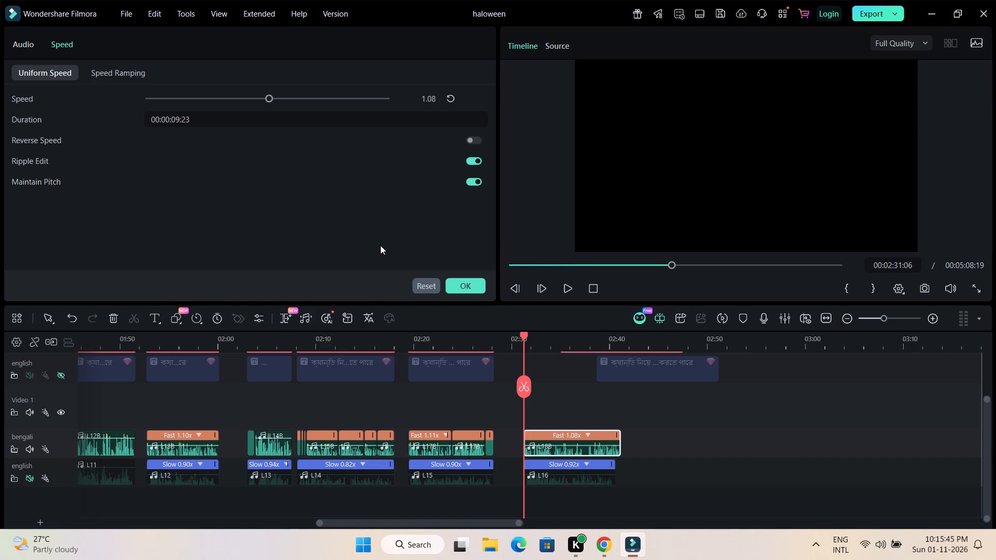
Set the uniform speed of the English clip L16 to 0.90.
double_click(584, 482)
click(424, 101)
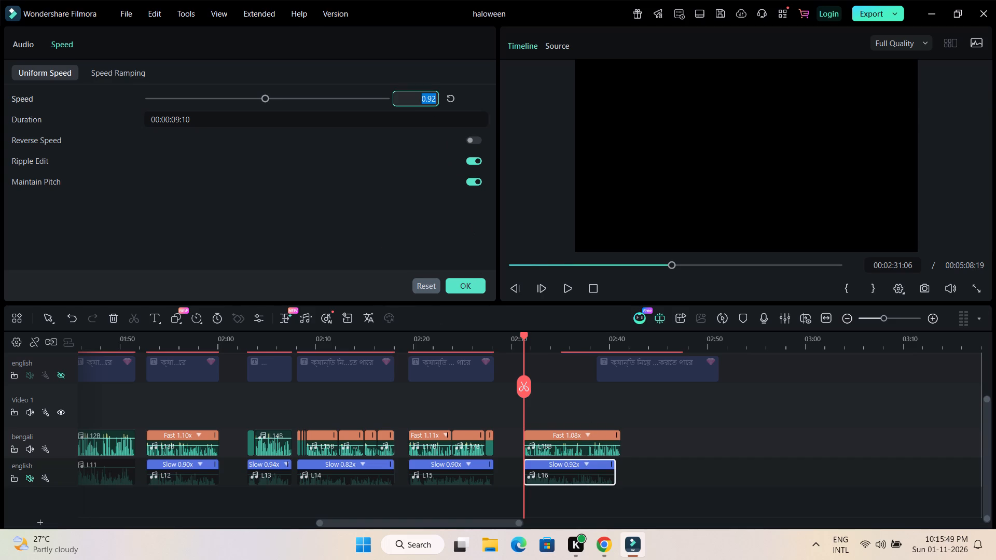
scroll(424, 101, down, 1)
click(382, 225)
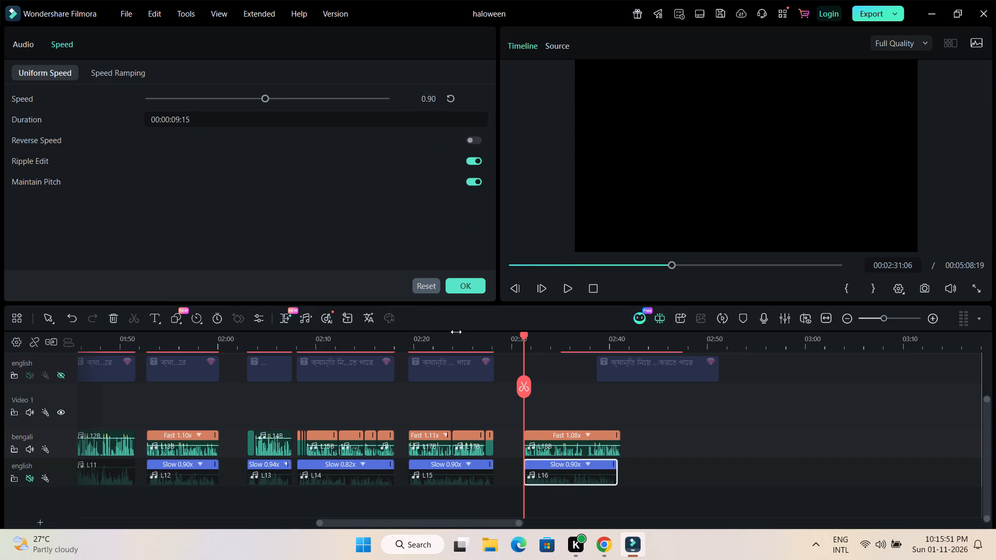
Set the uniform speed of the Bengali clip L18B to 1.10 to match the length of L16.
double_click(585, 450)
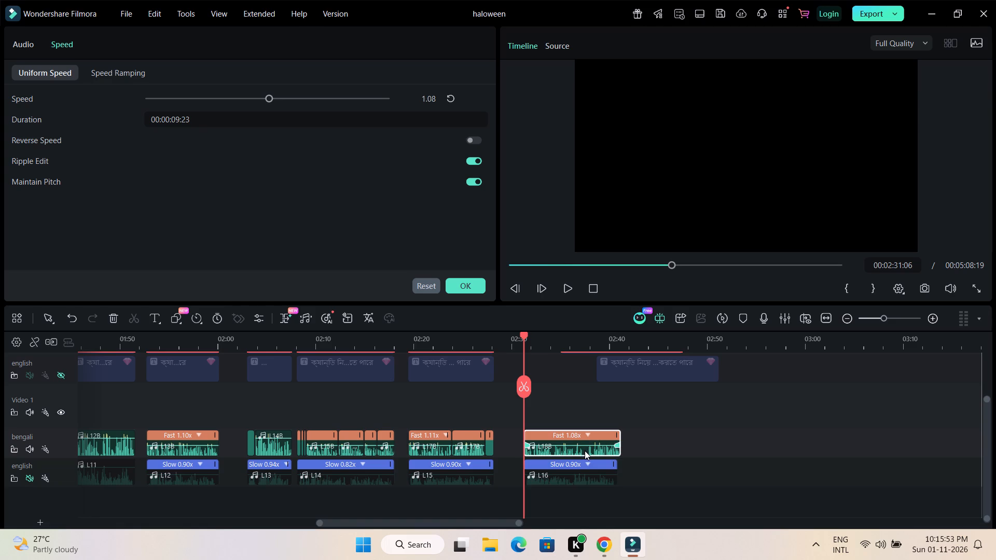
click(424, 100)
text(1.1)
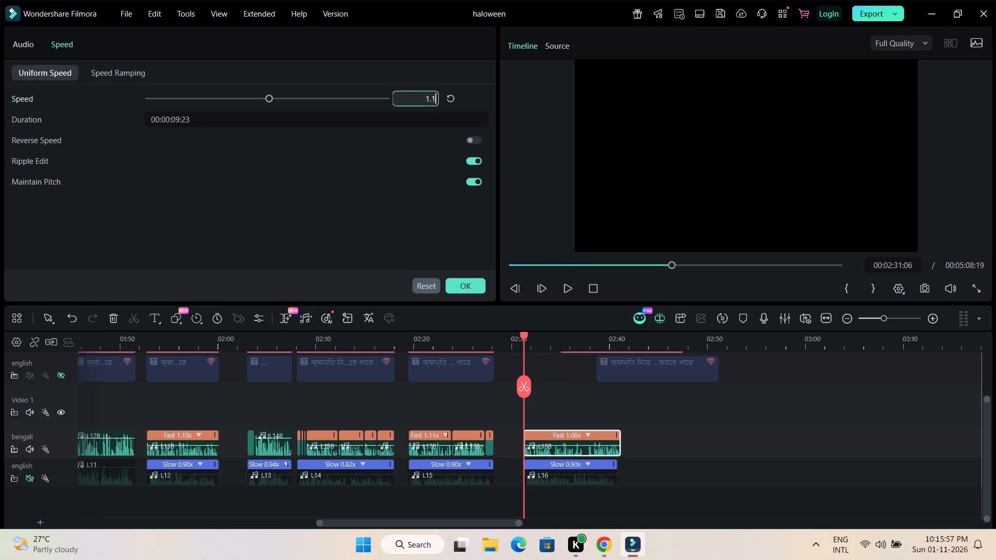
key(Return)
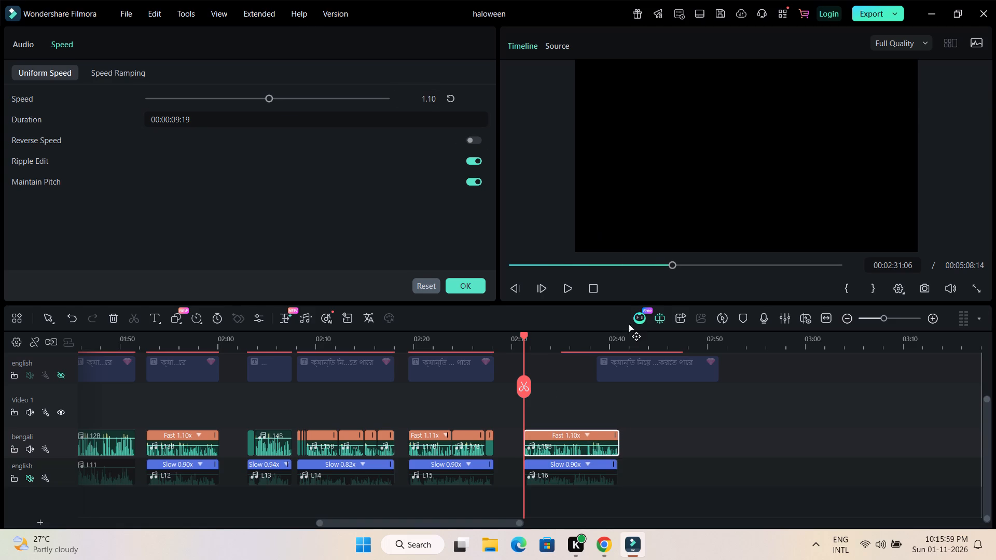
scroll(711, 436, up, 1)
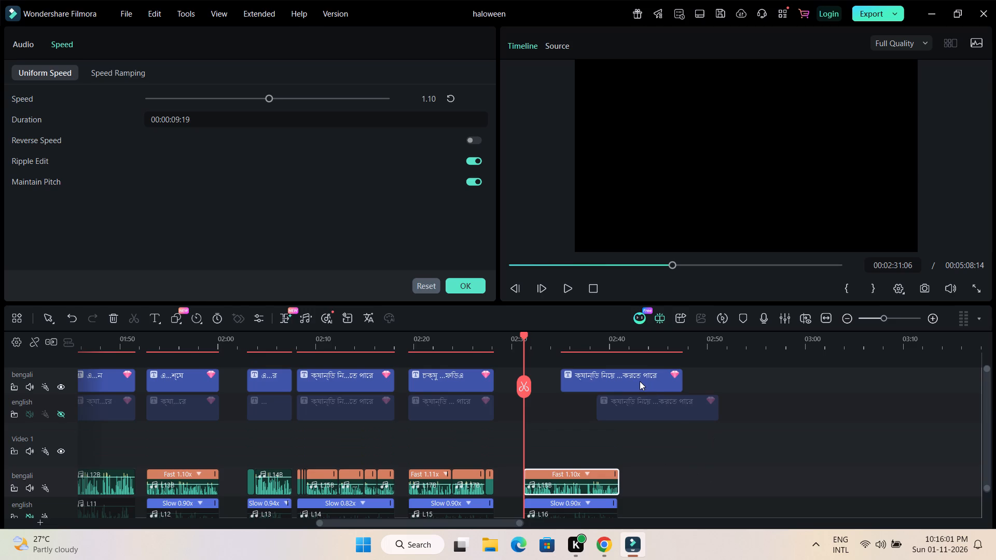
Move the Bengali title to the start of L18B at 00:02:31:06 and trim its end to match the clip.
drag(640, 381, 605, 382)
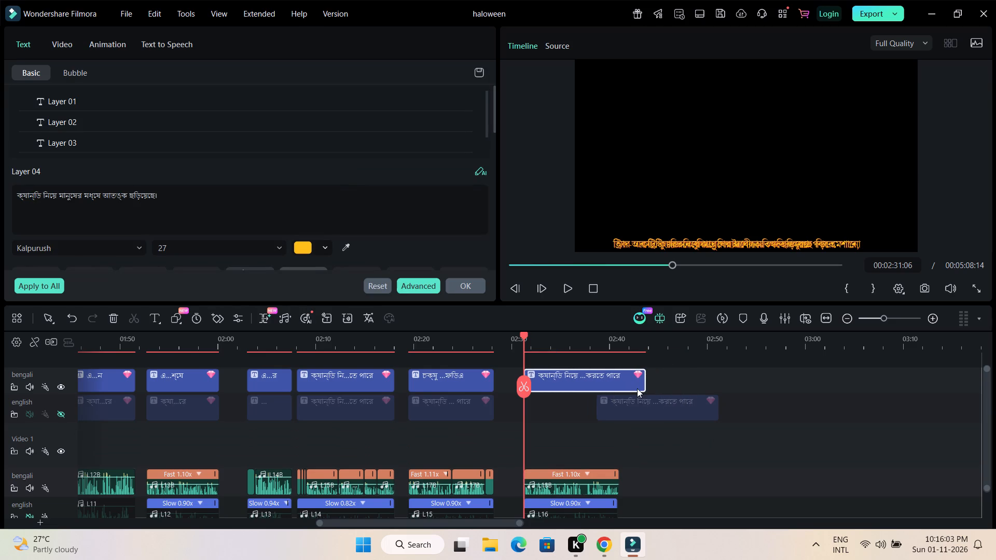
drag(643, 383, 621, 387)
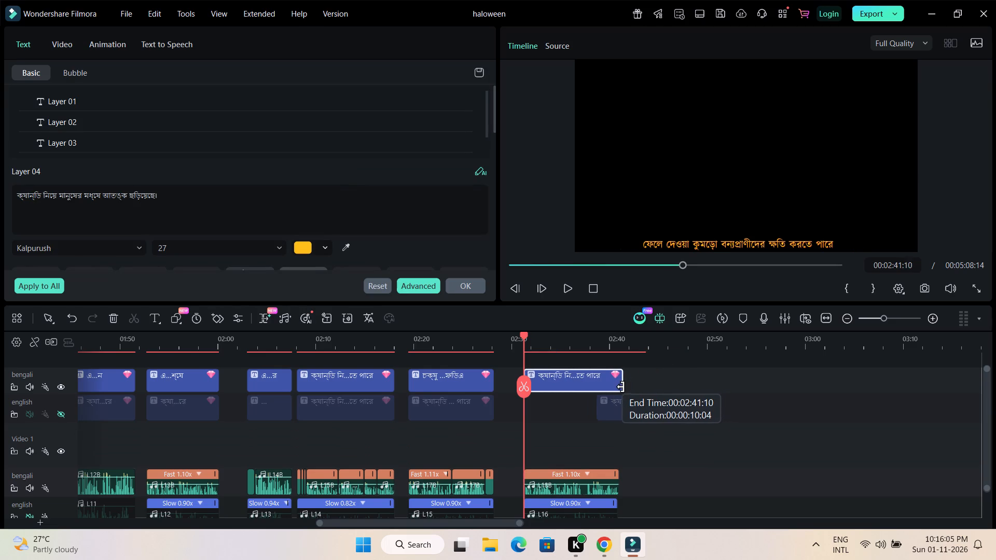
drag(621, 387, 619, 387)
Move the English-track title to the start of L16 at 00:02:31:06 and trim its end to match the Bengali title.
drag(652, 407, 586, 407)
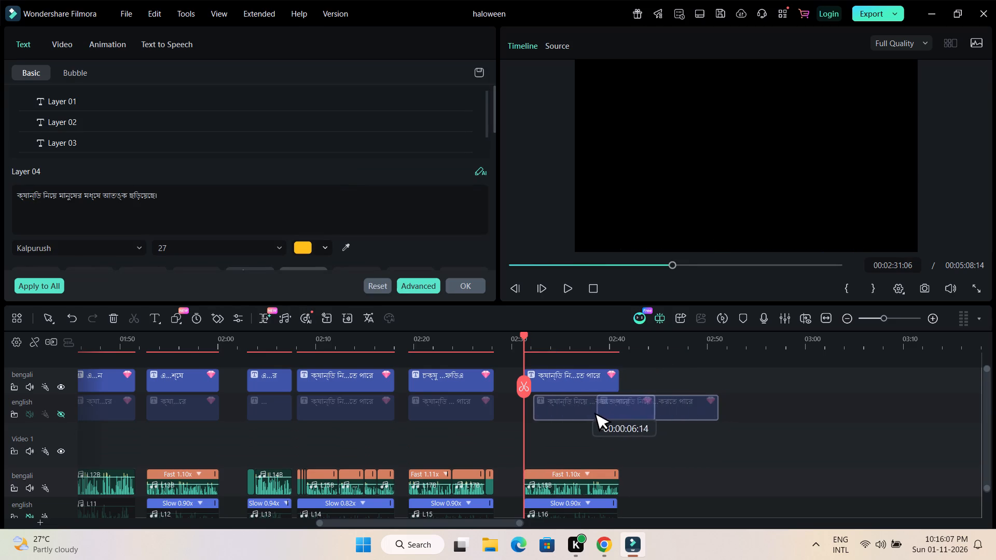
drag(586, 407, 581, 407)
drag(644, 407, 623, 407)
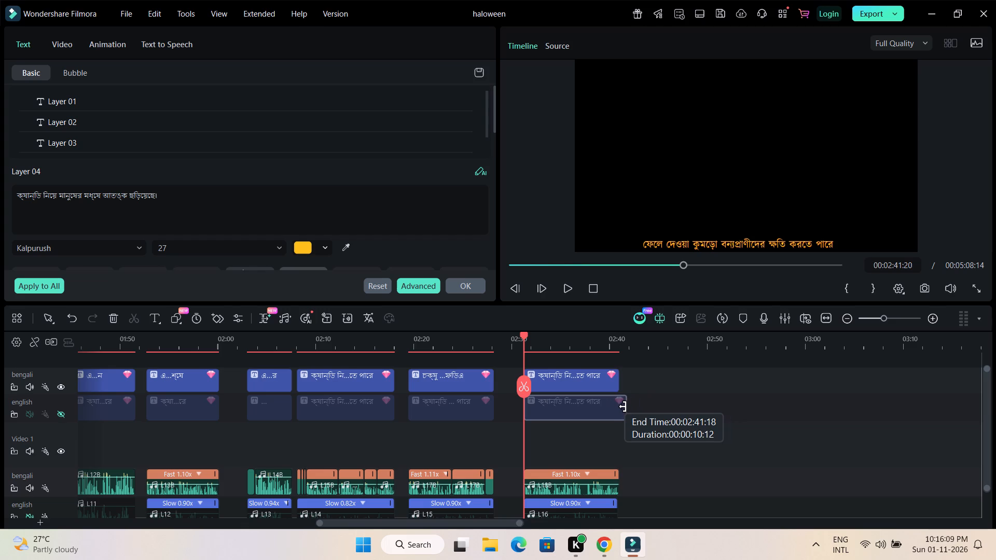
drag(623, 407, 618, 407)
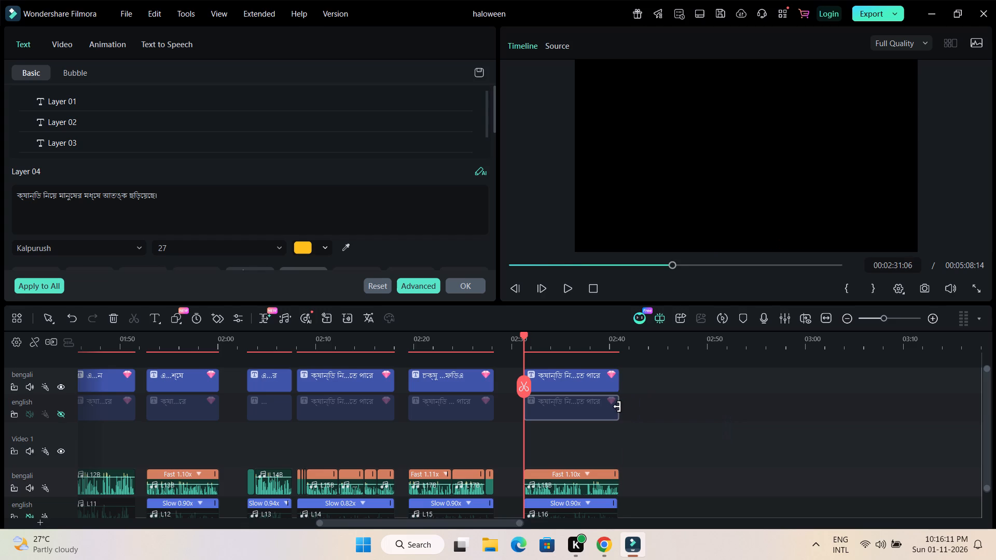
scroll(681, 450, down, 1)
scroll(682, 450, up, 1)
key(space)
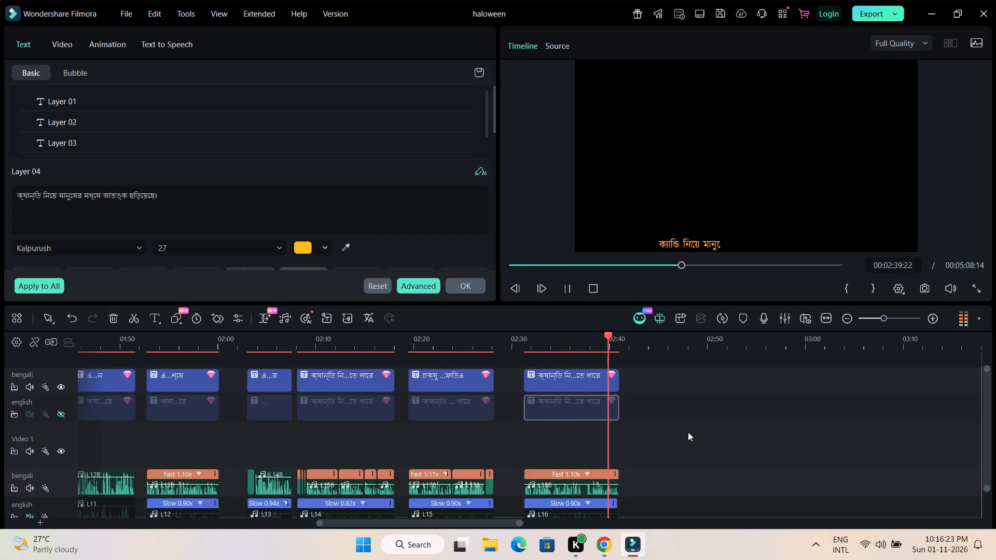
key(space)
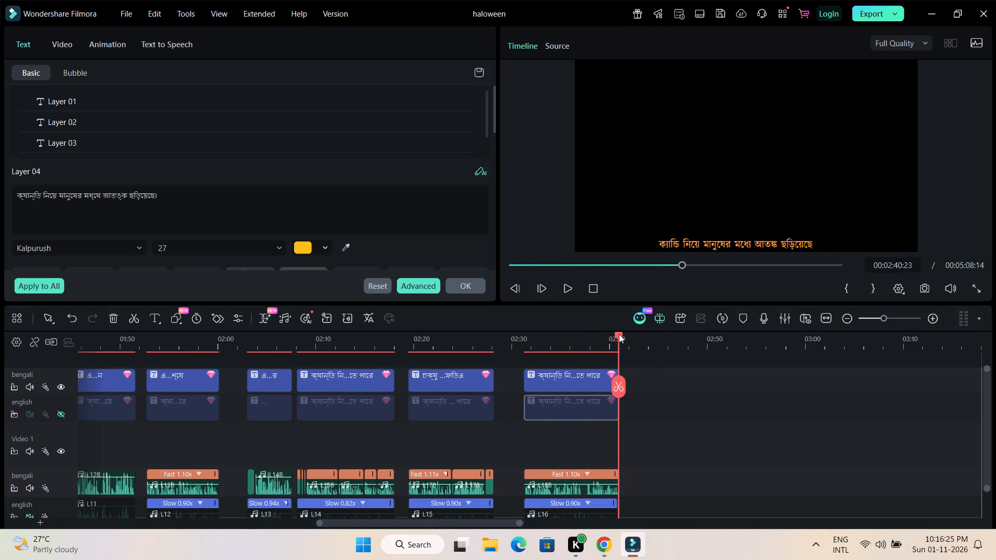
drag(617, 332, 585, 342)
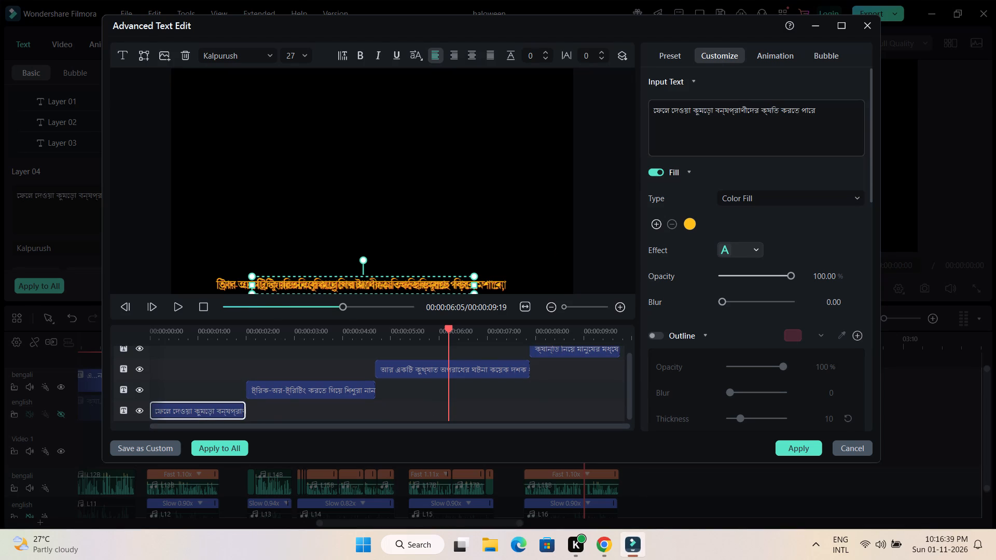
drag(821, 110, 618, 108)
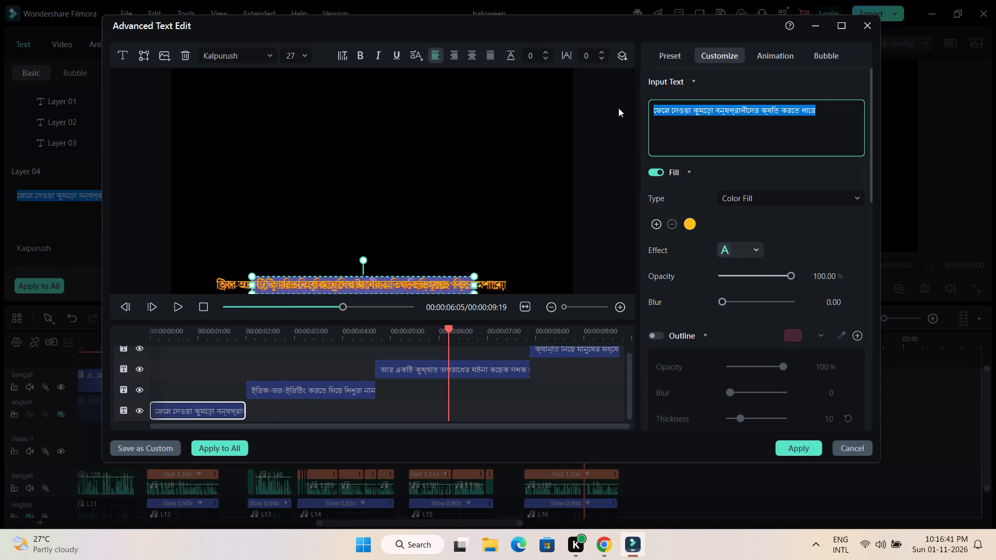
key(ctrl+v)
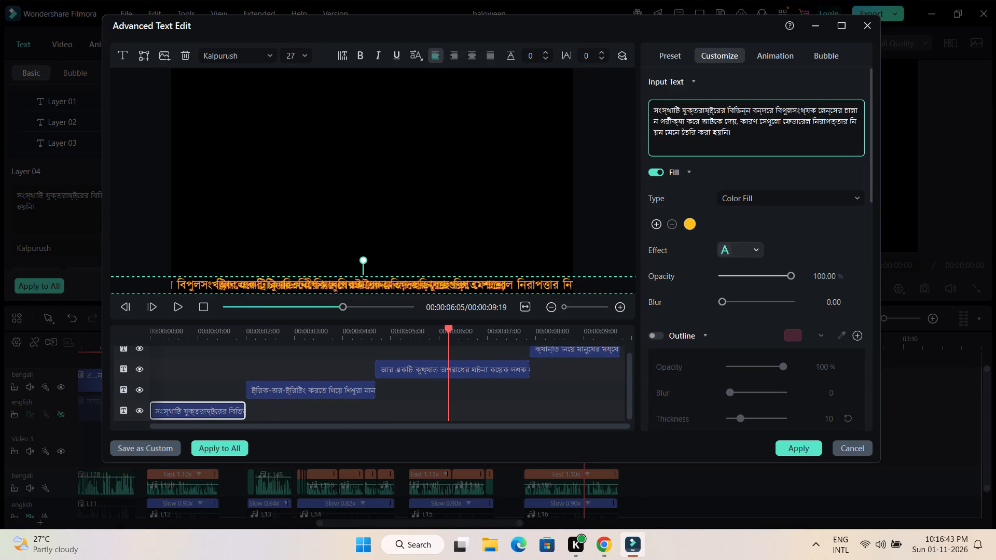
drag(741, 119, 772, 148)
key(BackSpace)
key(BackSpace)
key(BackSpace)
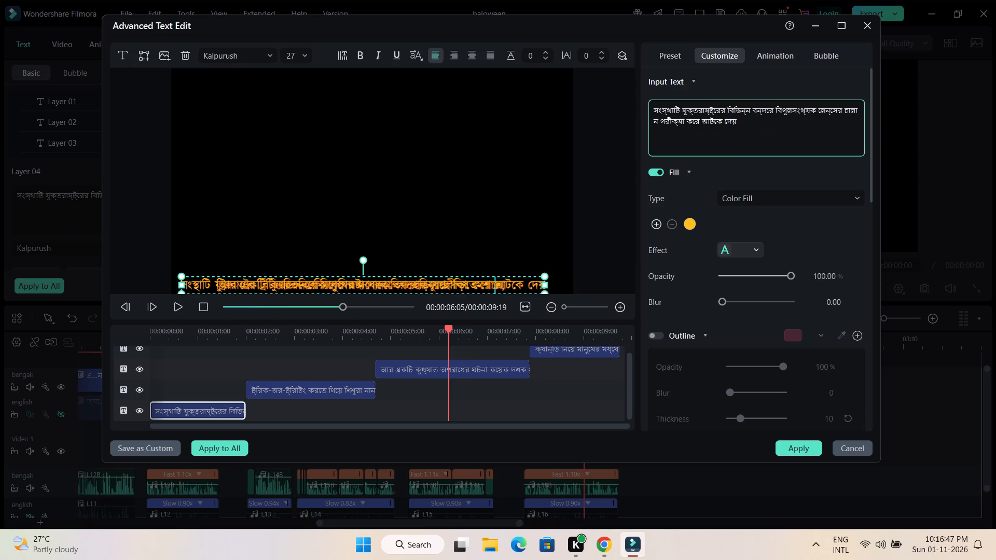
Hide the other three text layers, extend the first layer to end at about 00:00:06:05, and preview its timing.
click(138, 372)
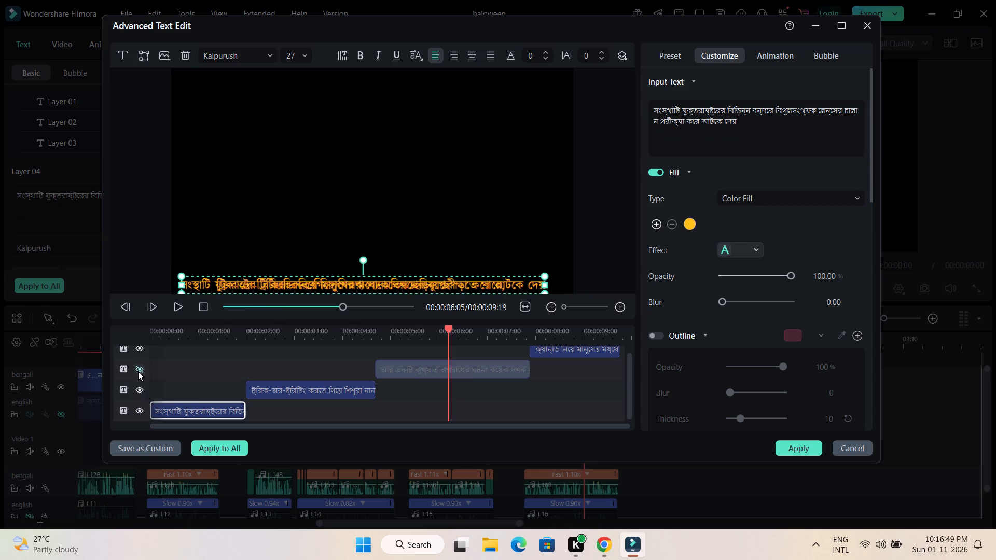
click(137, 353)
click(139, 390)
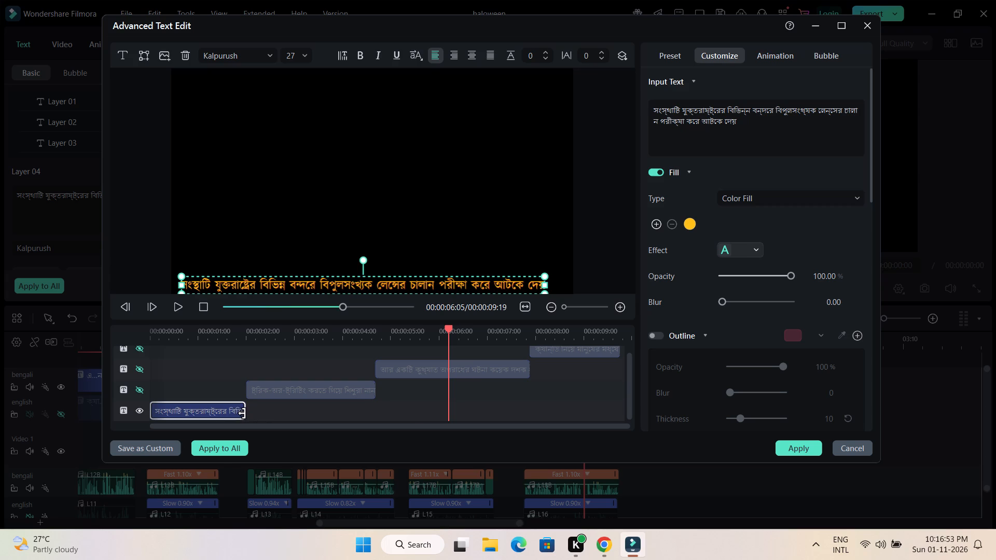
drag(243, 413, 440, 411)
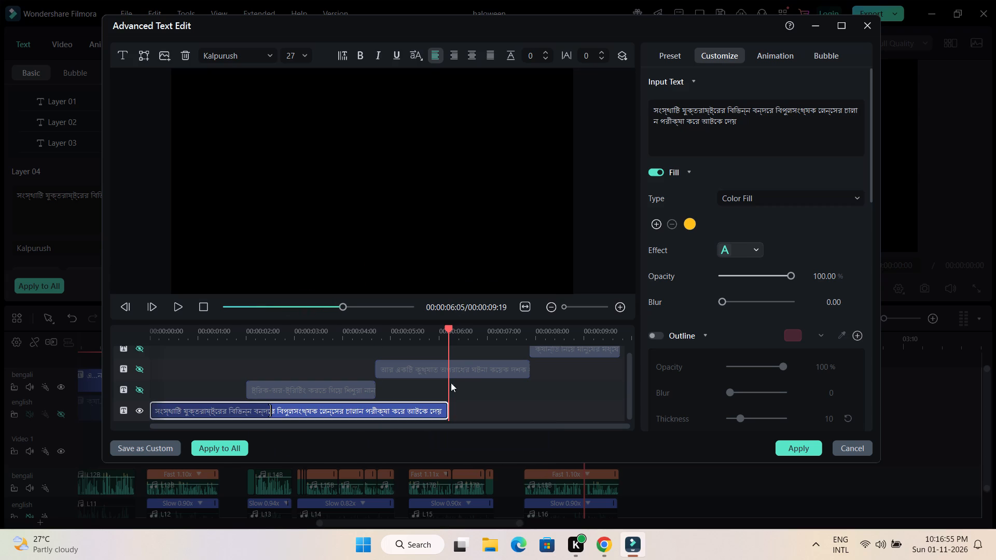
drag(476, 331, 358, 332)
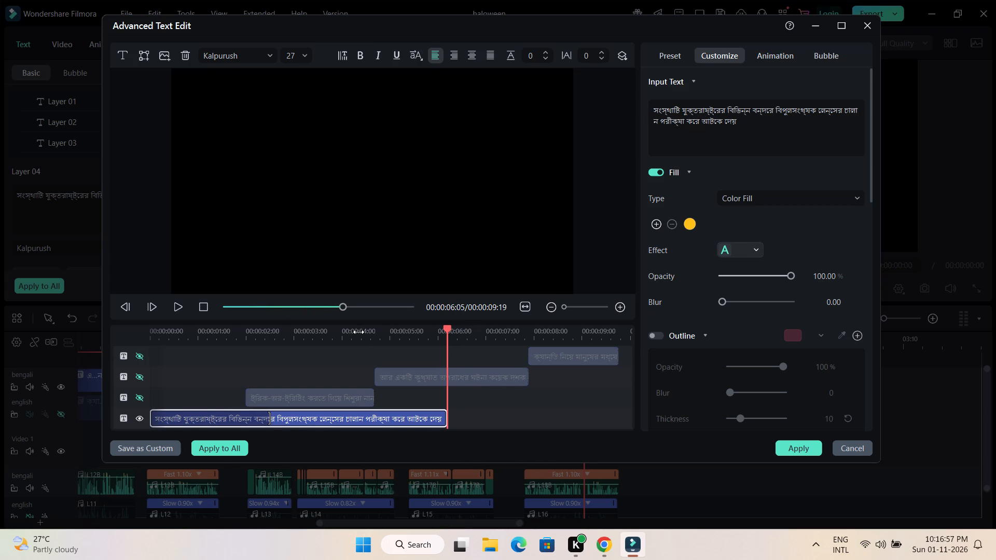
drag(358, 332, 358, 332)
drag(341, 305, 185, 305)
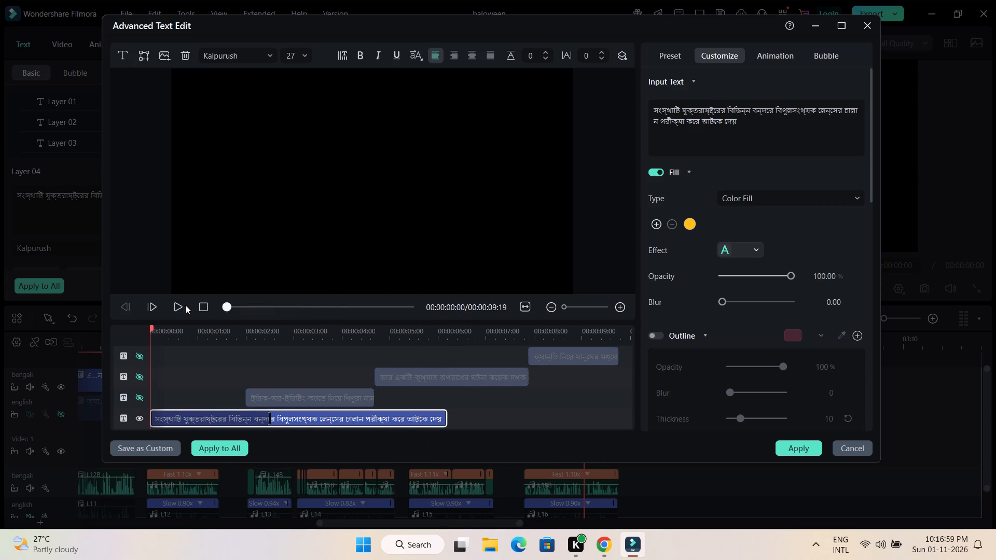
click(175, 305)
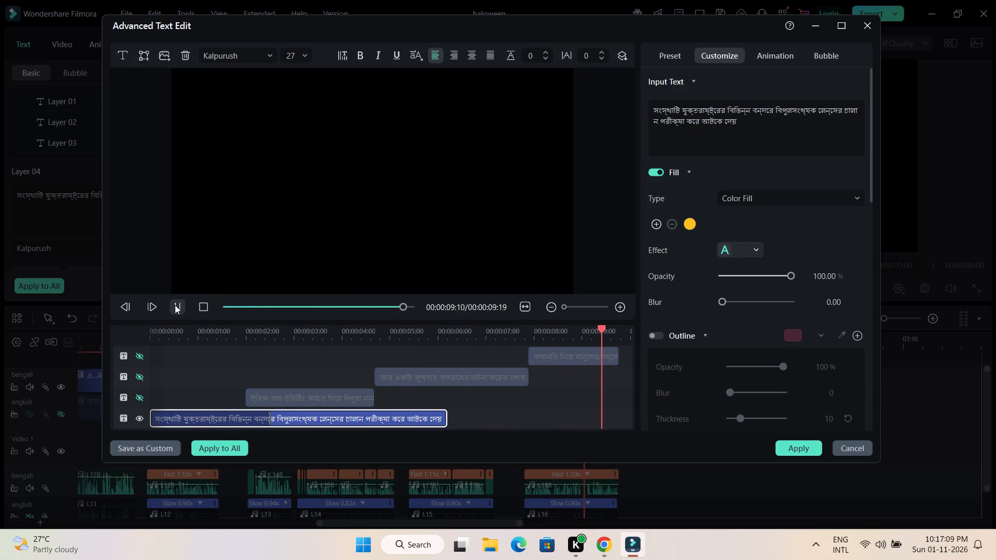
key(space)
key(space)
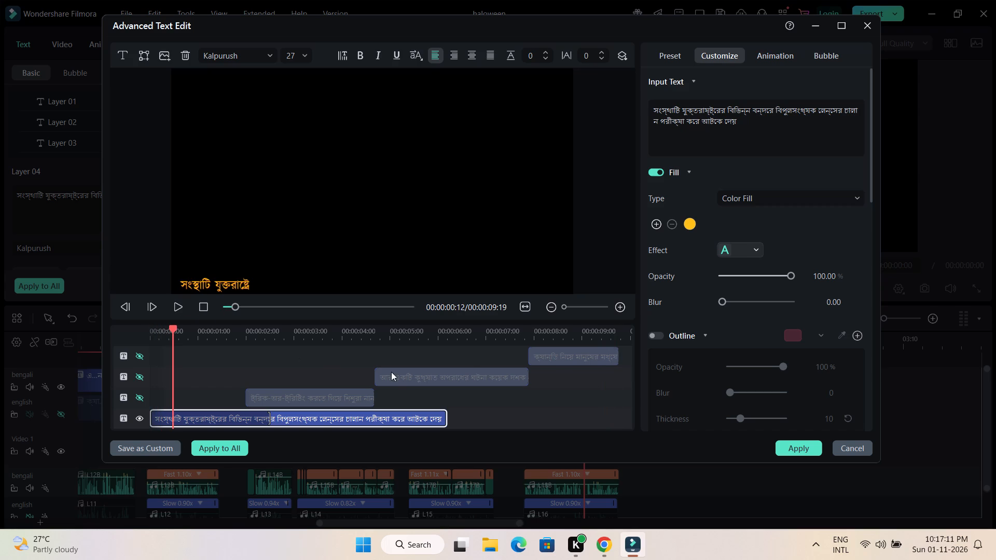
Extend the start of the last text layer back to where the first layer ends, at about 00:00:06:05.
drag(561, 357, 611, 357)
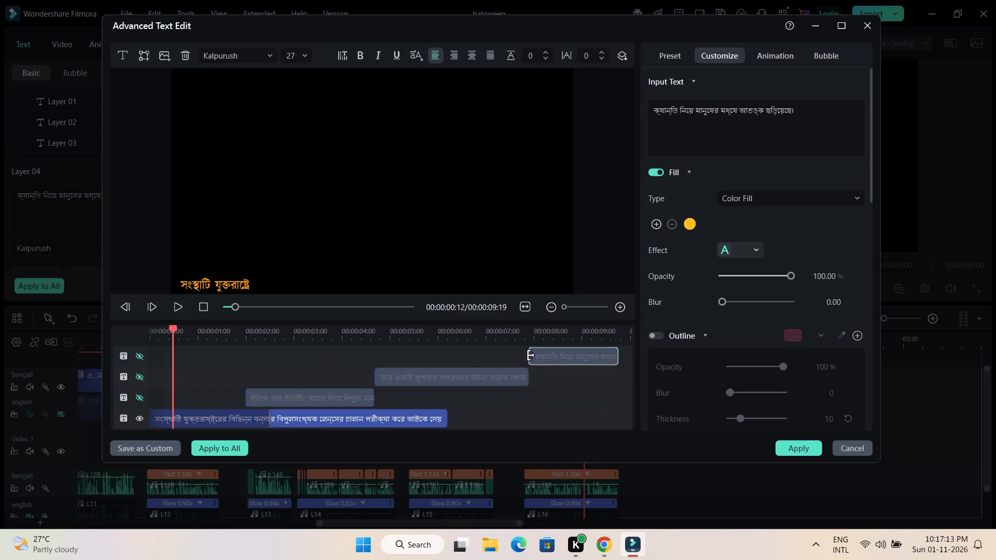
drag(532, 355, 452, 355)
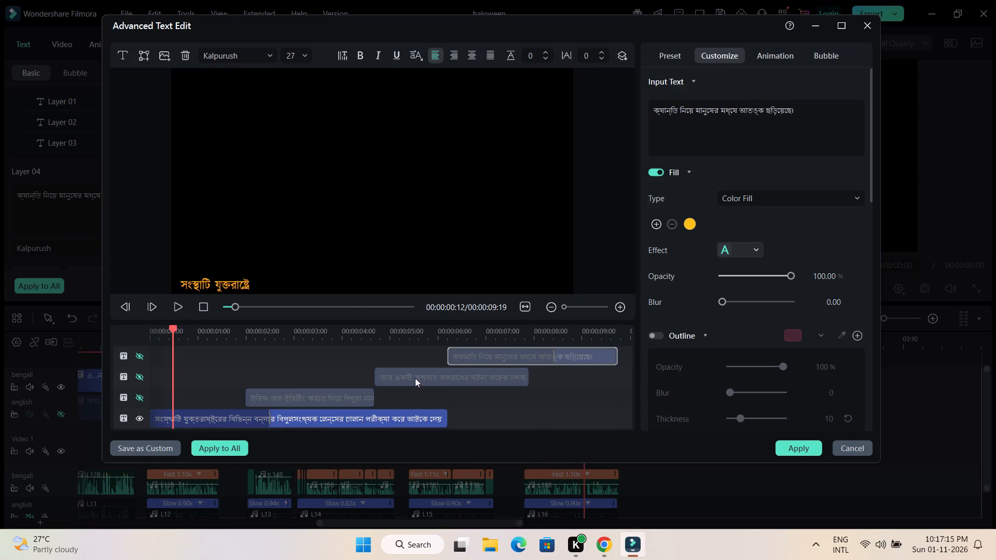
Delete the two middle text layers from the title.
click(415, 377)
key(Delete)
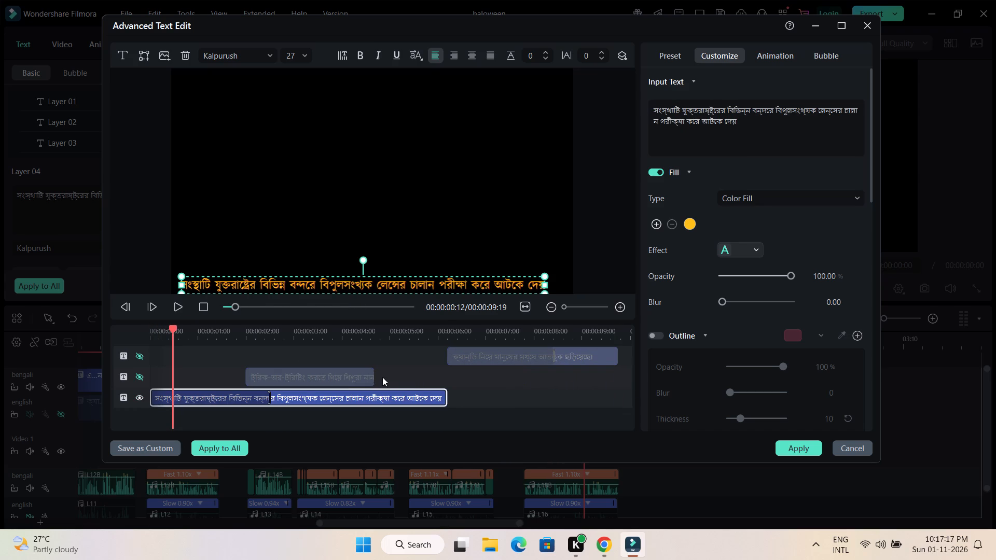
click(355, 377)
key(Delete)
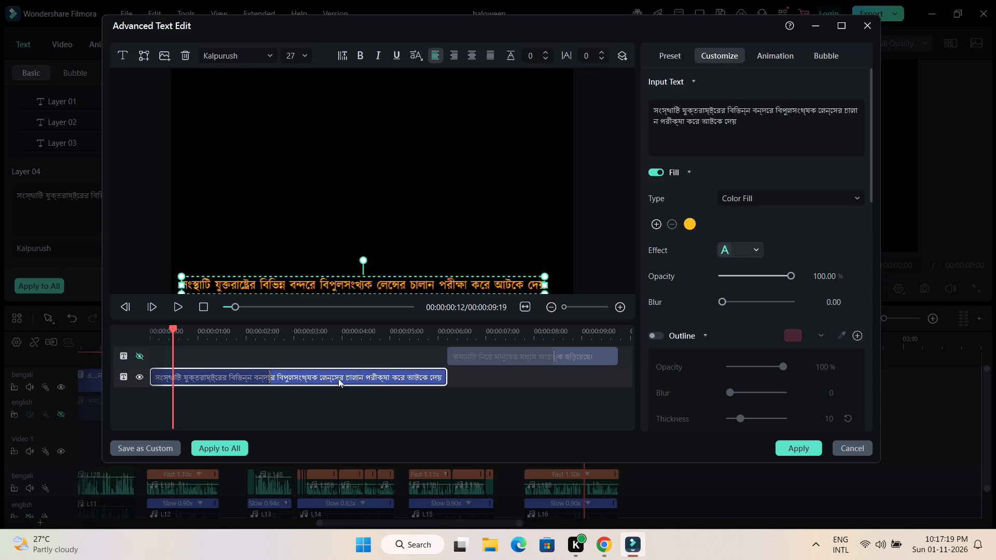
Lengthen the text animations of the two remaining layers so they run almost to the end of each layer.
drag(269, 376, 426, 381)
click(521, 353)
drag(557, 356, 612, 356)
Replace the last layer's text with the rest of the copied sentence, "কারণ সেগুলো ফেডারেল নিরাপত্তার নিয়ম মেনে তৈরি করা হয়নি।".
drag(805, 111, 628, 108)
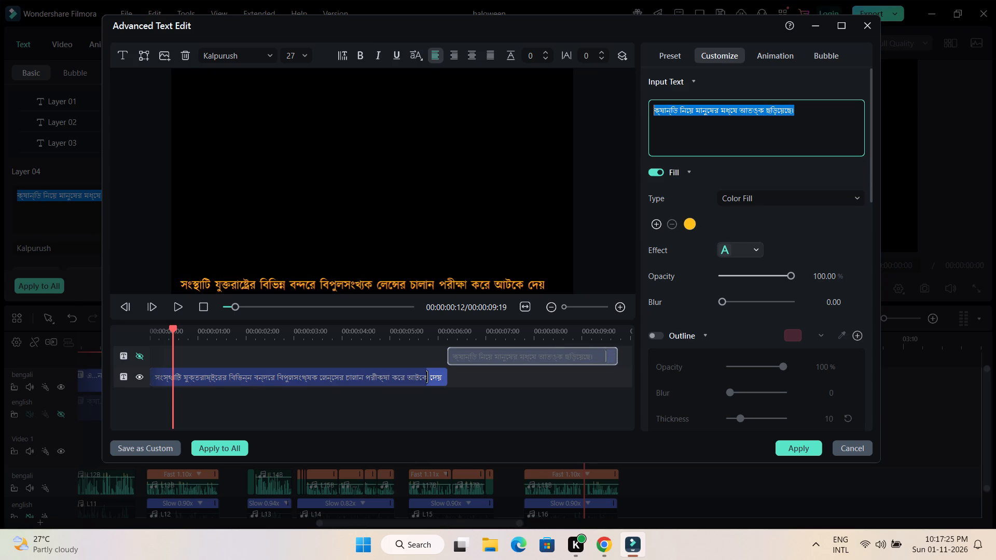
drag(628, 108, 627, 108)
key(ctrl+v)
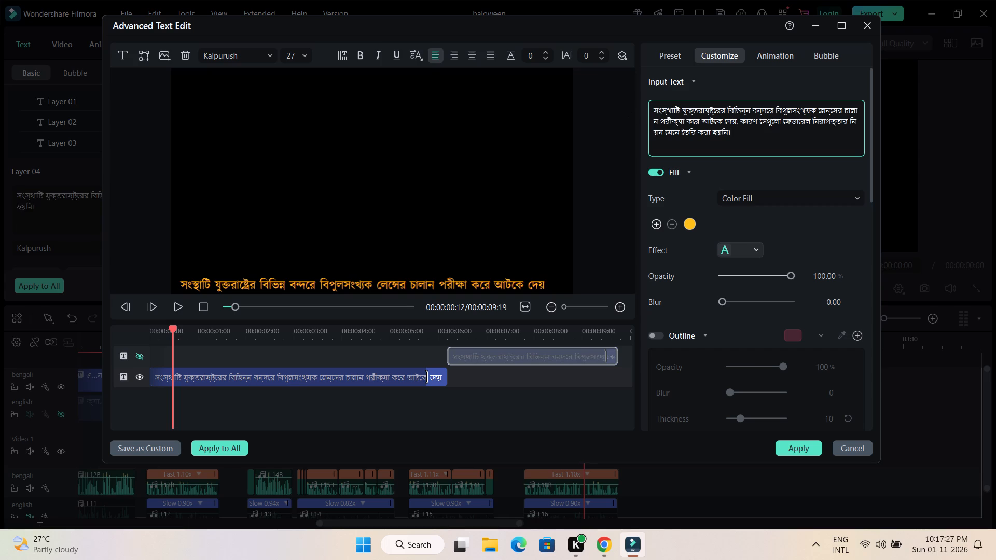
double_click(740, 120)
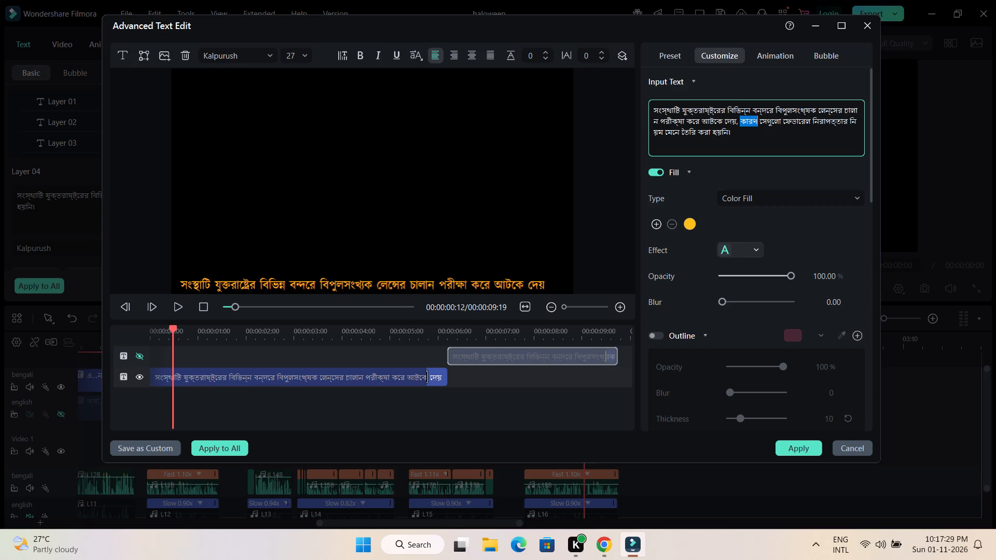
click(739, 123)
drag(740, 120, 612, 94)
key(BackSpace)
key(BackSpace)
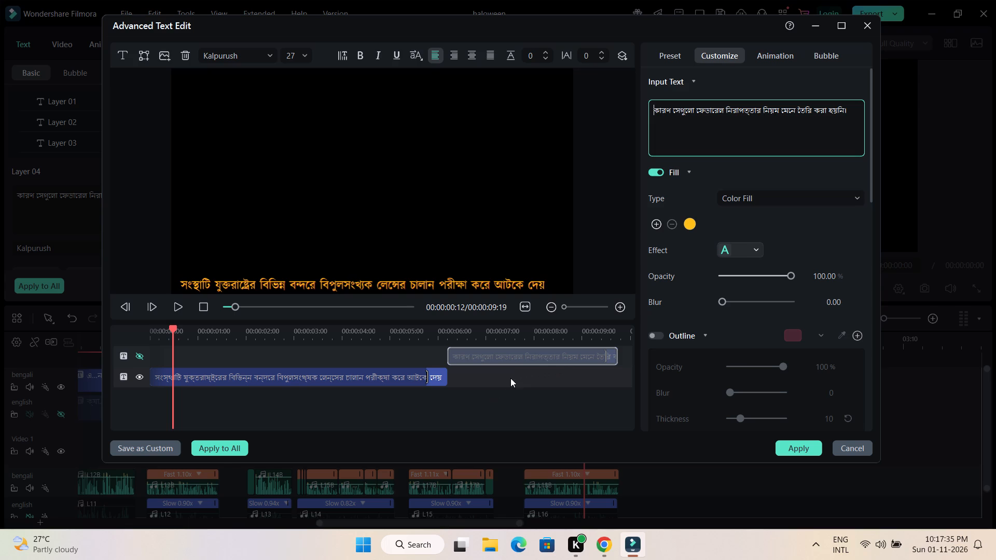
Unhide the last text layer, preview the whole title, and apply the edits to the Bengali title.
click(139, 355)
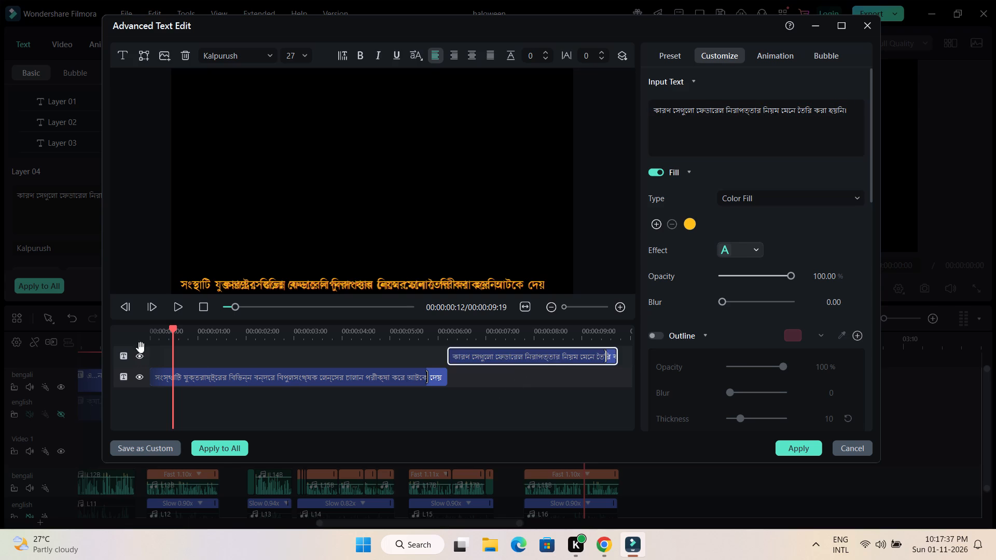
click(181, 302)
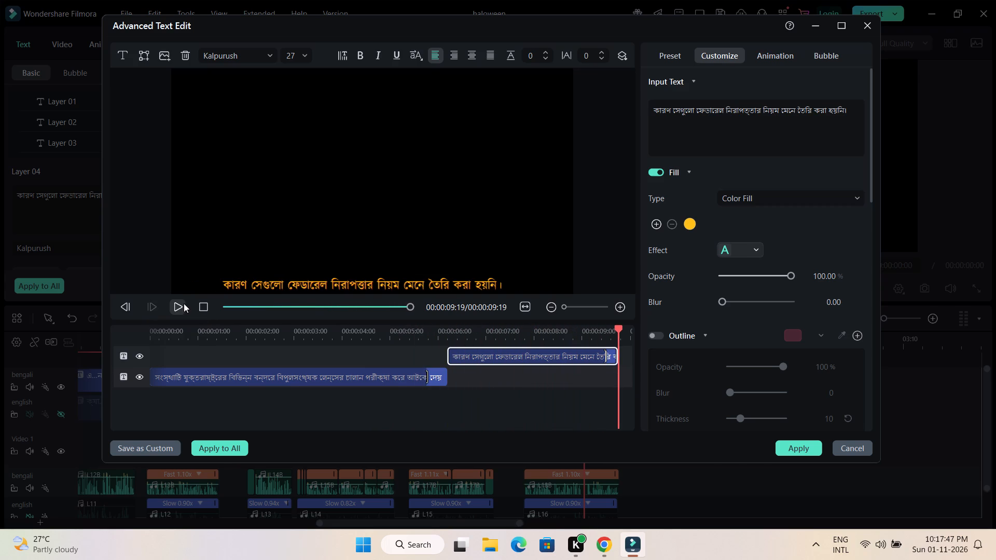
click(786, 448)
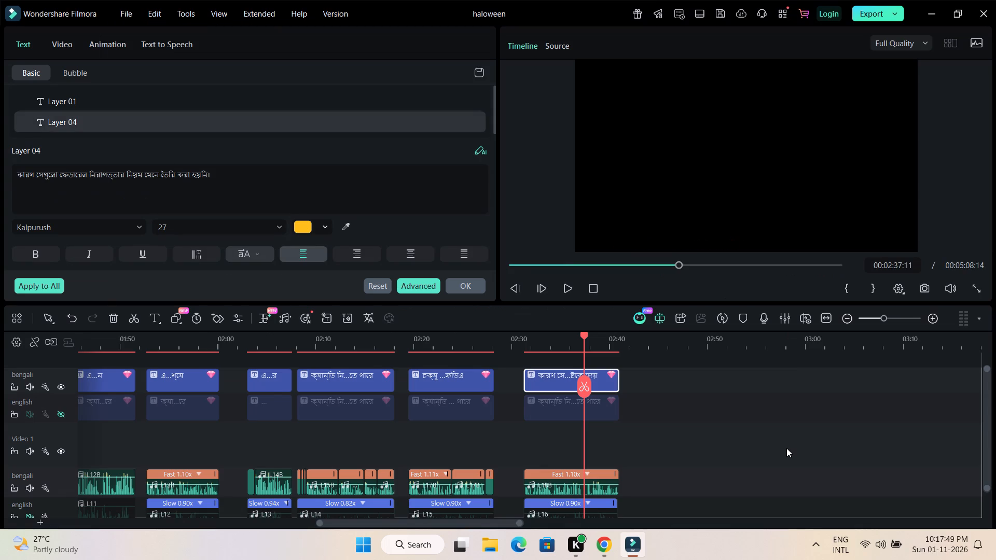
click(463, 283)
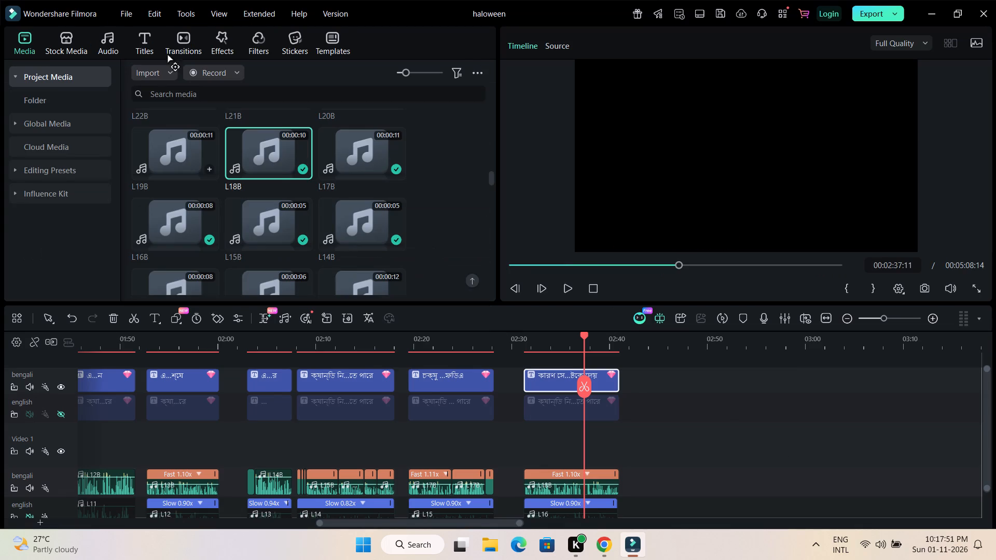
Save the project.
click(122, 14)
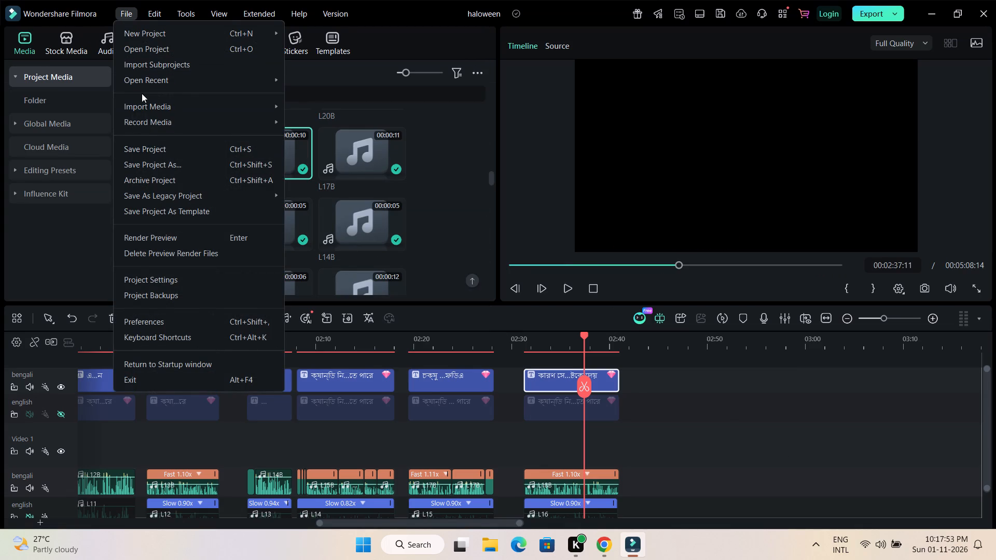
click(142, 148)
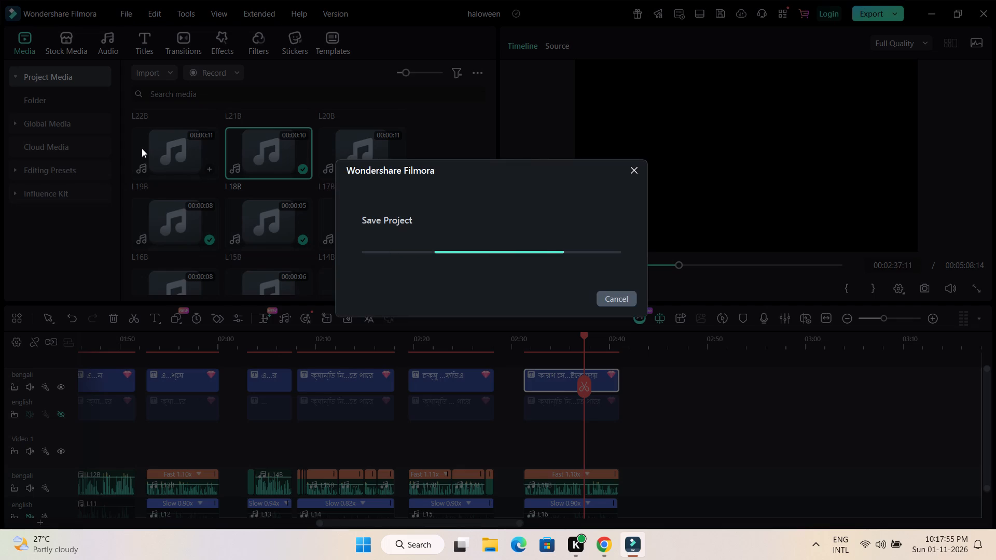